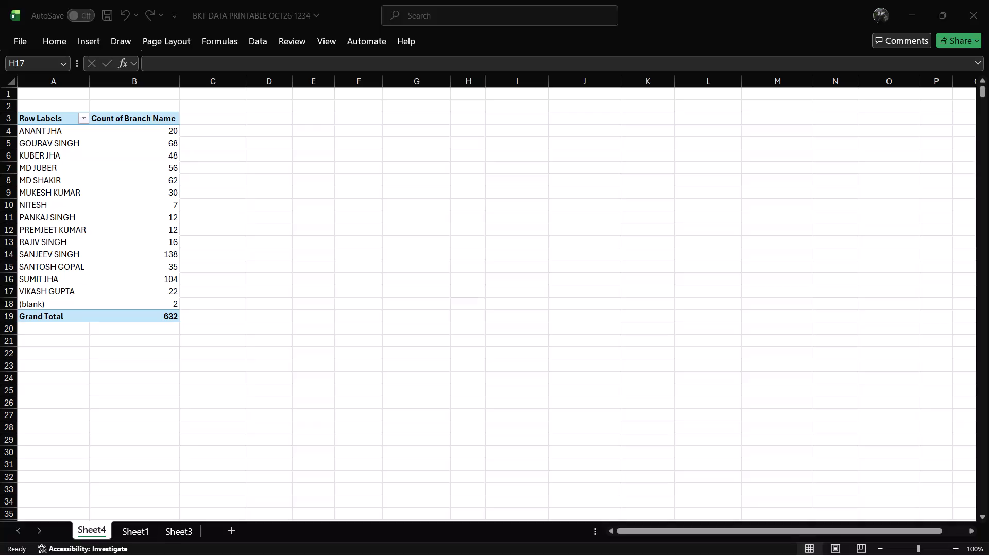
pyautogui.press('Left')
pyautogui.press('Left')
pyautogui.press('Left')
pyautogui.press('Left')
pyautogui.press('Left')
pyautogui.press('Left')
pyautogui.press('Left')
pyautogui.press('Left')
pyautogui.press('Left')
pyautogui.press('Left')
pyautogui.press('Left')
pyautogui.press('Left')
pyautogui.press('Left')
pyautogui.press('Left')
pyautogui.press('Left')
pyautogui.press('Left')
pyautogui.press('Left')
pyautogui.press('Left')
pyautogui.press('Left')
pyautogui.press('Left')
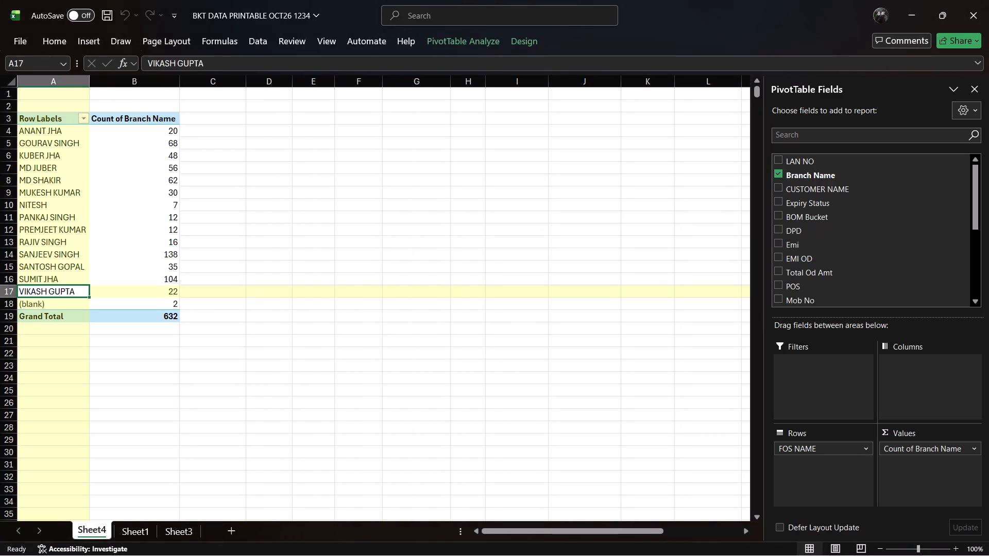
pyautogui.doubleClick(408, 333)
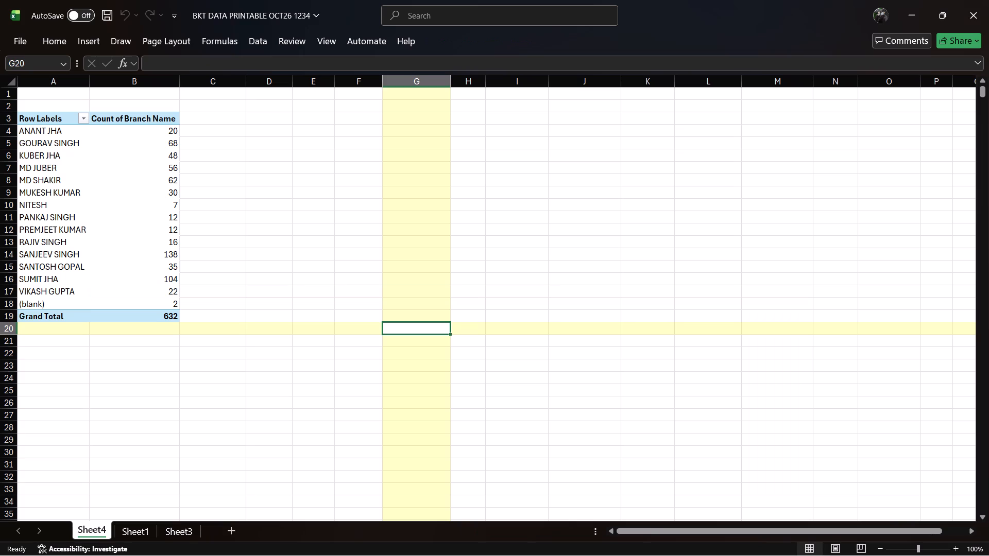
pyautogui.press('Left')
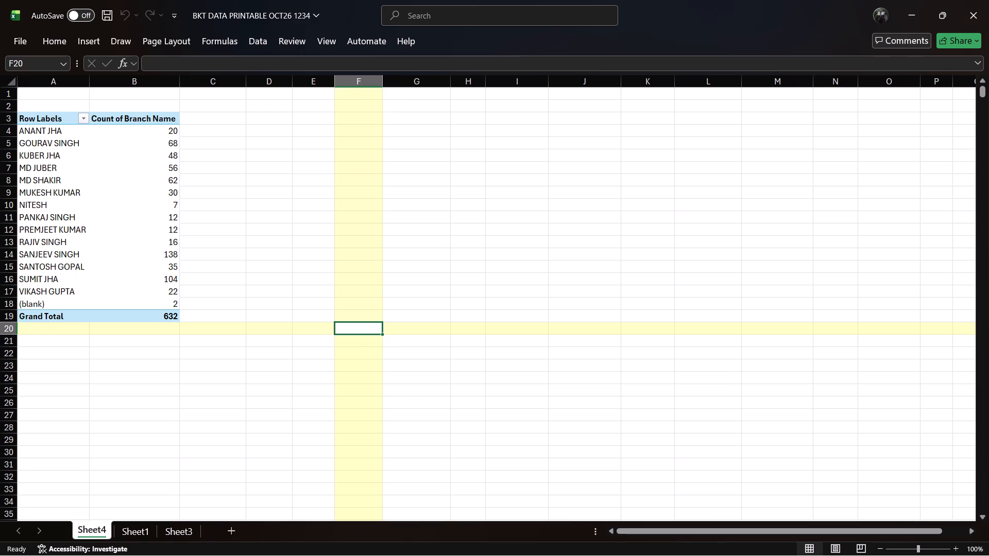
# Examine the header row of the filtered loan data on Sheet1, going across its columns and back to LAN NO.
pyautogui.hotkey('ctrl', 'pageup')
pyautogui.hotkey('ctrl', 'pagedown')
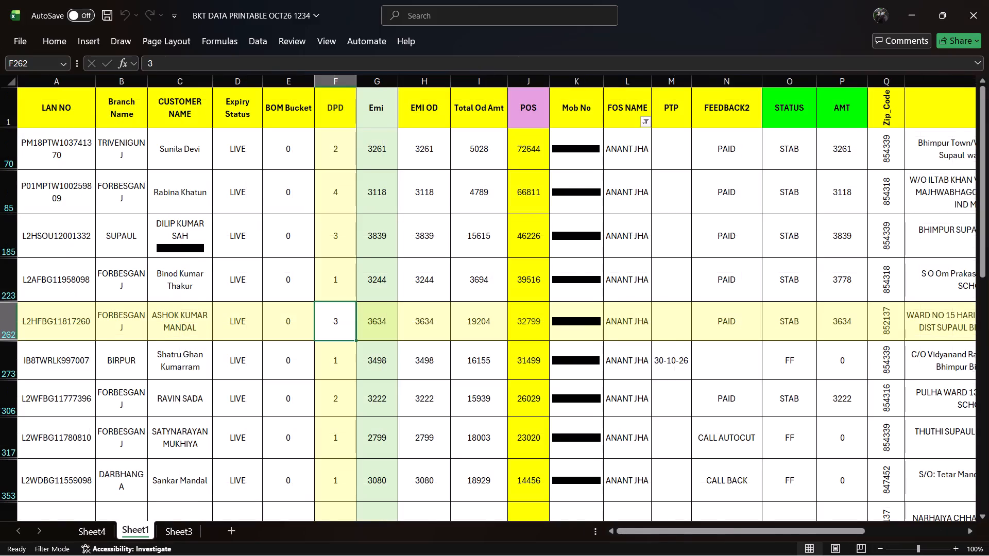
pyautogui.click(321, 197)
pyautogui.press('Up')
pyautogui.press('Up')
pyautogui.press('Up')
pyautogui.press('Up')
pyautogui.press('Up')
pyautogui.press('Up')
pyautogui.press('Up')
pyautogui.press('Up')
pyautogui.press('Up')
pyautogui.press('Up')
pyautogui.press('Up')
pyautogui.press('Up')
pyautogui.press('Up')
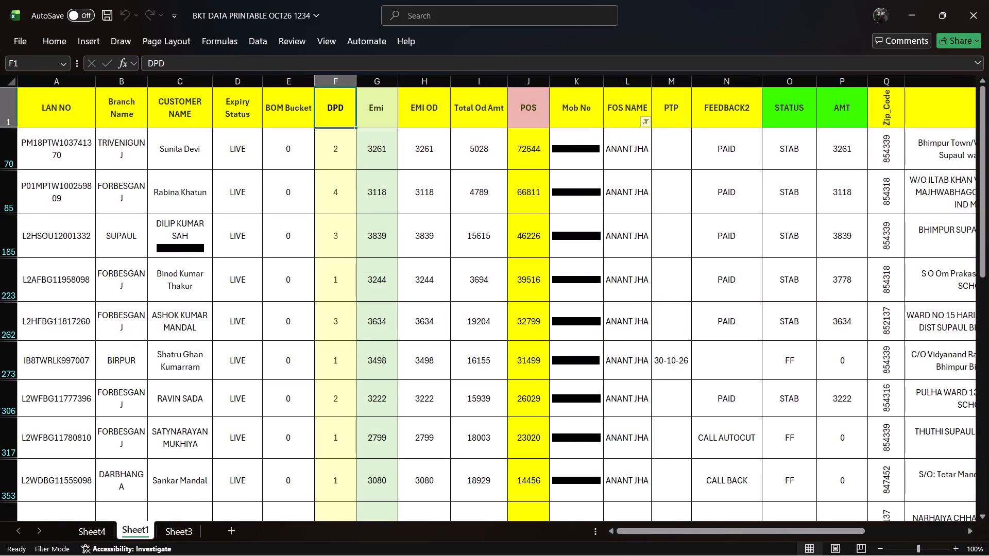
pyautogui.press('Right')
pyautogui.press('Right')
pyautogui.press('Right')
pyautogui.press('Right')
pyautogui.press('Right')
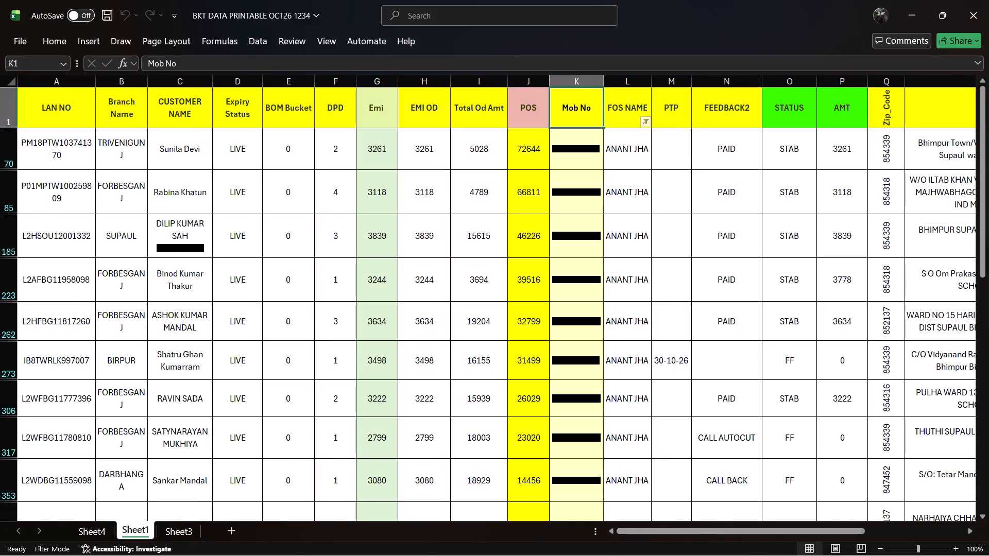
pyautogui.press('Right')
pyautogui.press('Right')
pyautogui.press('Right')
pyautogui.press('Right')
pyautogui.press('Right')
pyautogui.press('Right')
pyautogui.press('Right')
pyautogui.press('Right')
pyautogui.press('Right')
pyautogui.press('Right')
pyautogui.press('Right')
pyautogui.press('Right')
pyautogui.press('Right')
pyautogui.press('Right')
pyautogui.press('Right')
pyautogui.press('Right')
pyautogui.press('Right')
pyautogui.press('Right')
pyautogui.press('Right')
pyautogui.press('Left')
pyautogui.press('Left')
pyautogui.press('Left')
pyautogui.press('Left')
pyautogui.press('Left')
pyautogui.press('Left')
pyautogui.press('Left')
pyautogui.press('Left')
pyautogui.press('Left')
pyautogui.press('Left')
pyautogui.press('Left')
pyautogui.press('Left')
pyautogui.press('Left')
pyautogui.press('Left')
pyautogui.press('Left')
pyautogui.press('Left')
pyautogui.press('Left')
pyautogui.press('Left')
pyautogui.press('Left')
pyautogui.press('Left')
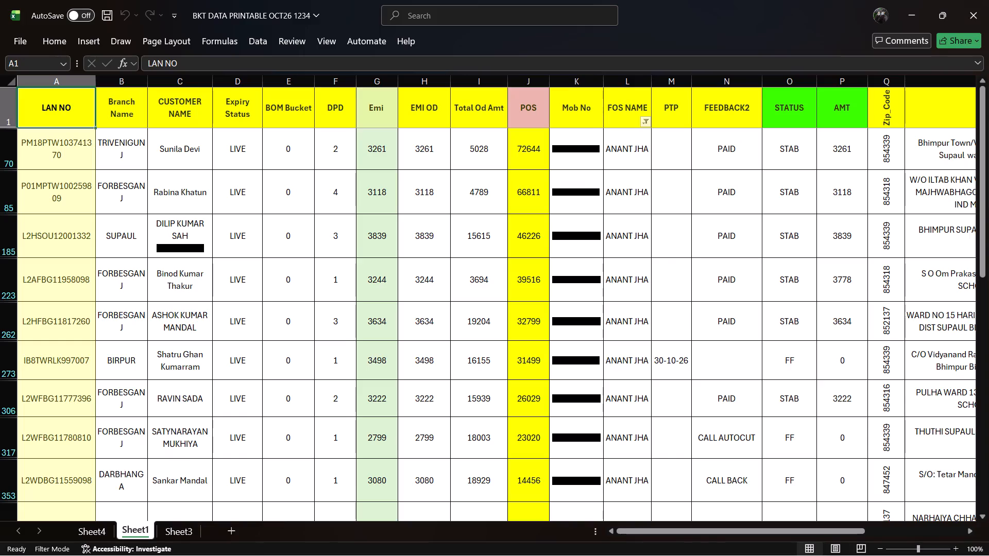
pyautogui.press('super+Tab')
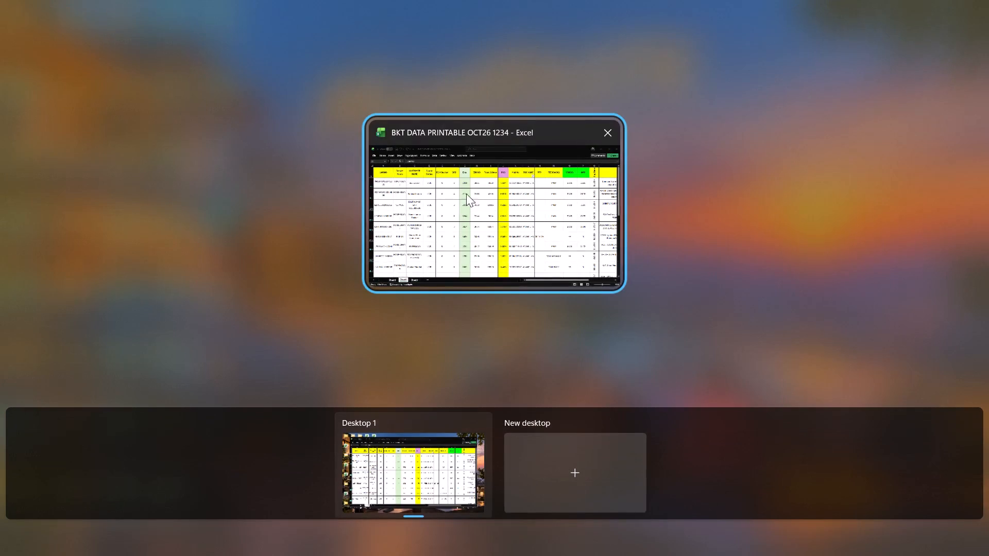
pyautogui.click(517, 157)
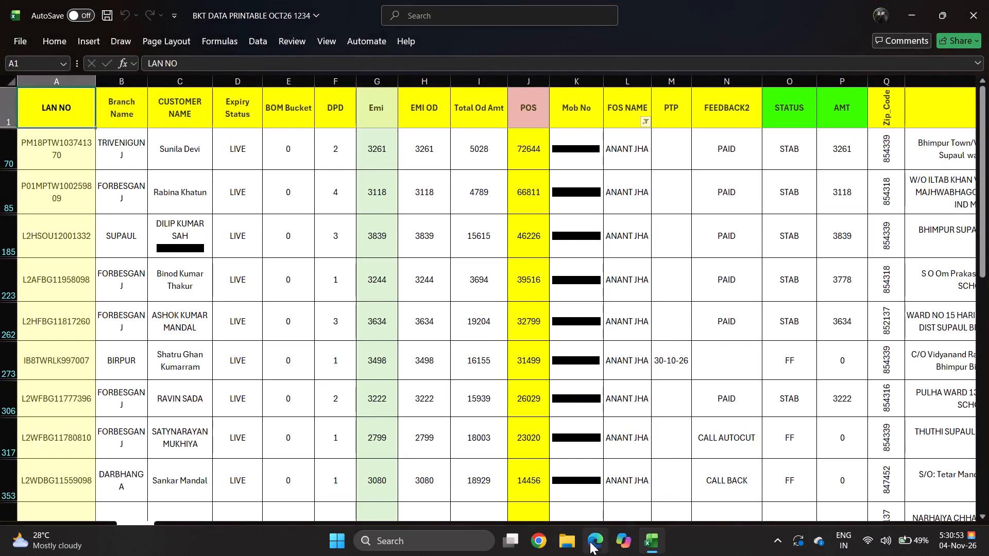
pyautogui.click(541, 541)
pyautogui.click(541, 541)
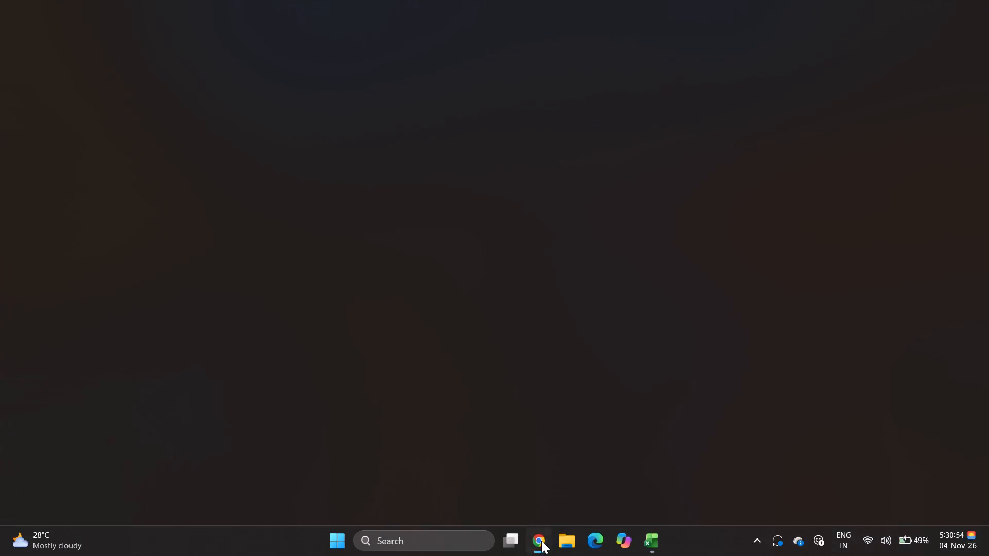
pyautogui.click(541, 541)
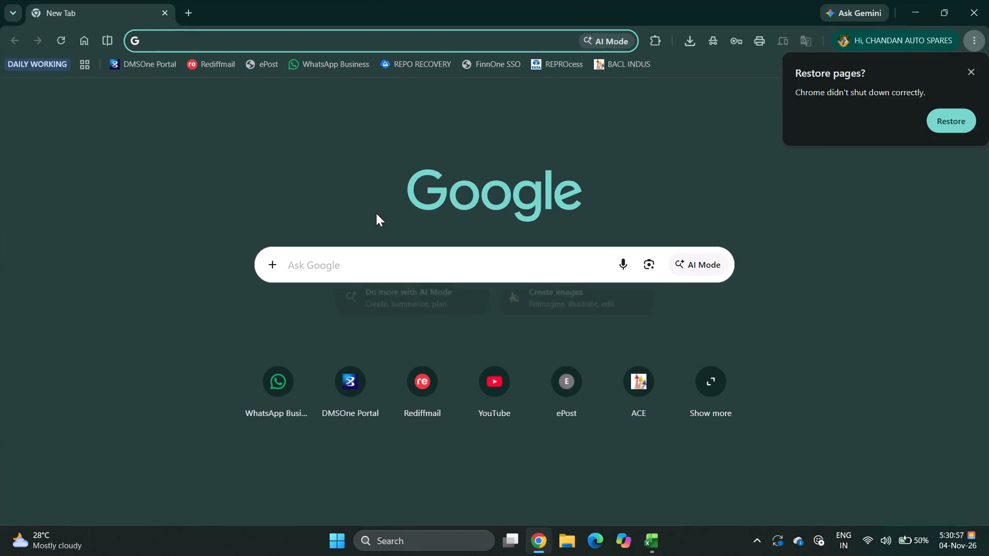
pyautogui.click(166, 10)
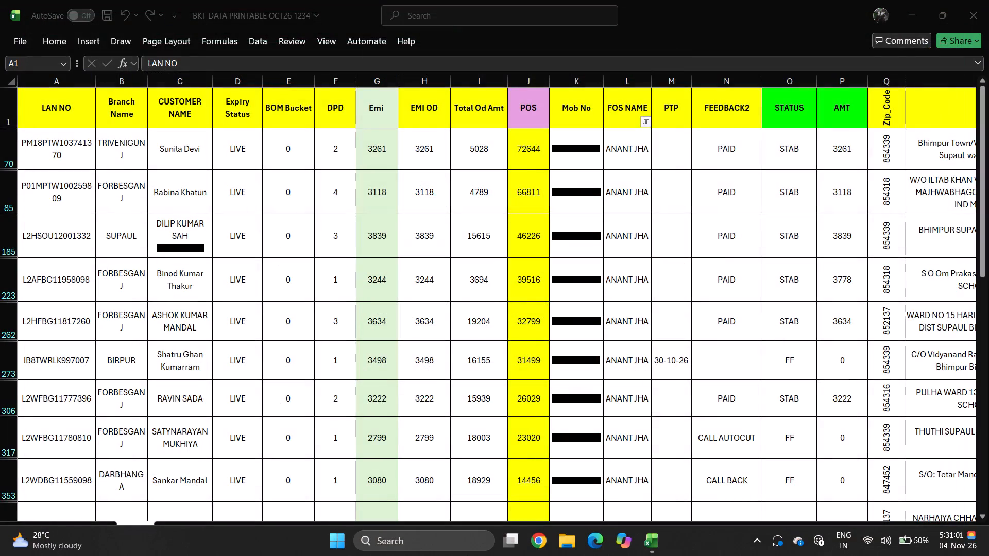
# Open Google Chrome.
pyautogui.click(546, 545)
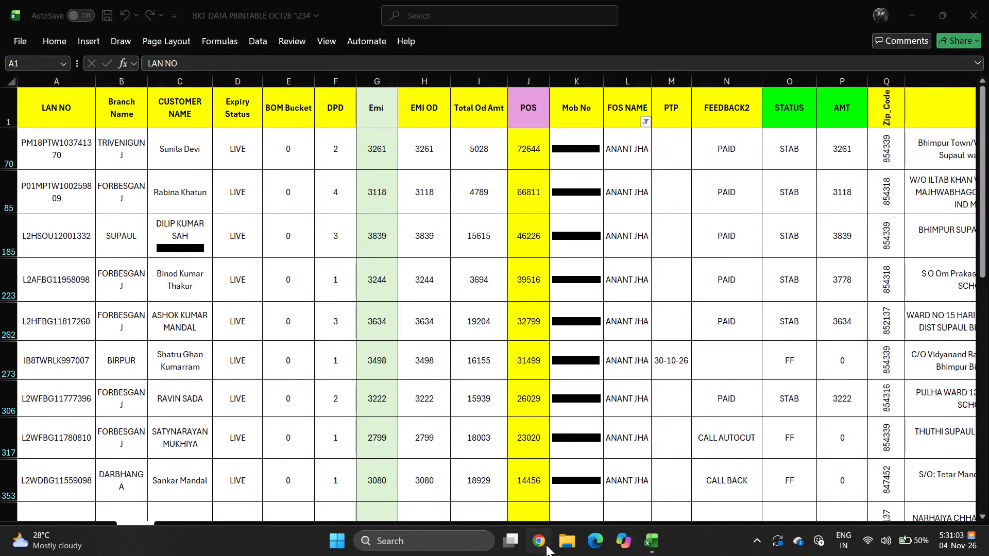
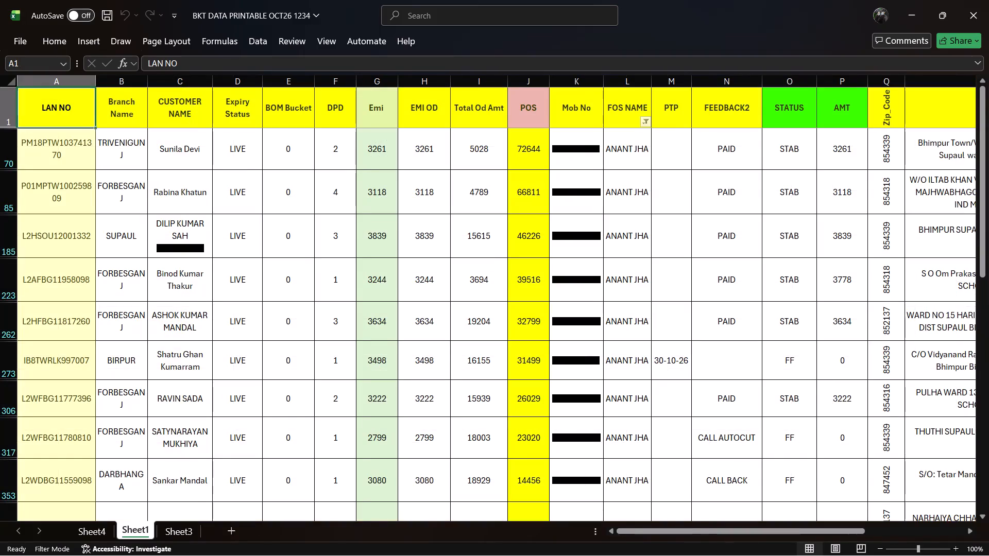
# Create a PivotTable on a new worksheet from all the loan data on Sheet1, range A1:U633.
pyautogui.hotkey('ctrl', 'a')
pyautogui.click(87, 42)
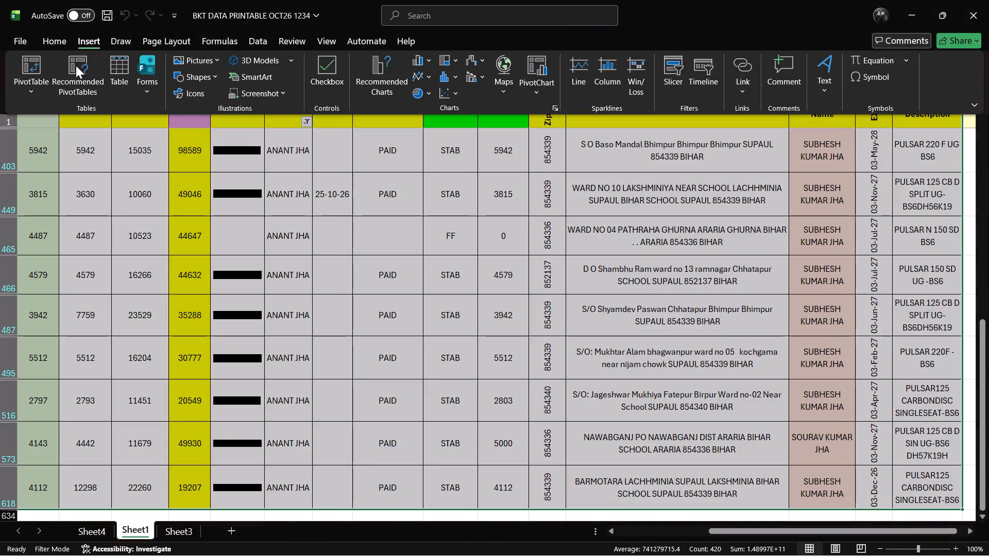
pyautogui.click(26, 54)
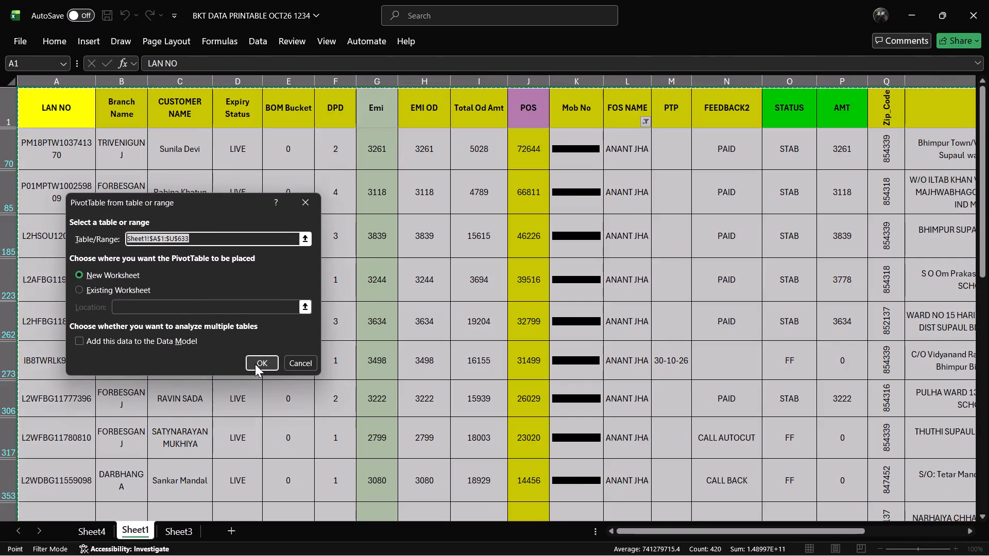
pyautogui.click(255, 364)
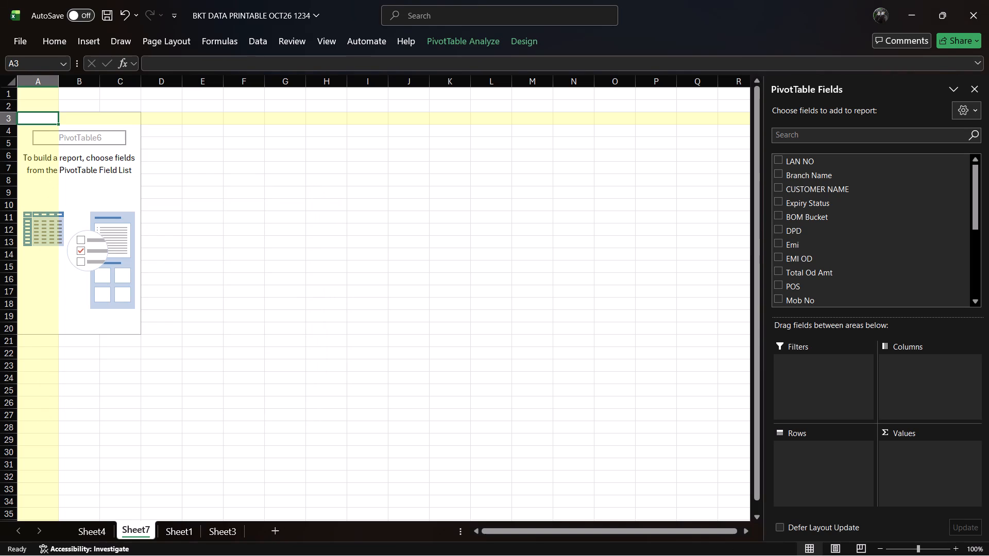
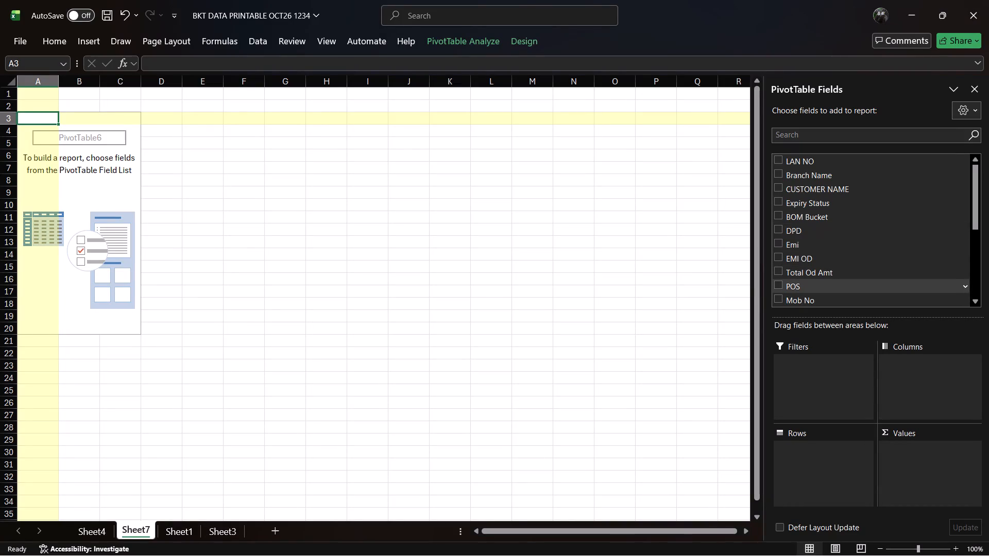
# Add the FOS NAME field to the rows of the new PivotTable on Sheet7.
pyautogui.tripleClick(979, 300)
pyautogui.doubleClick(979, 300)
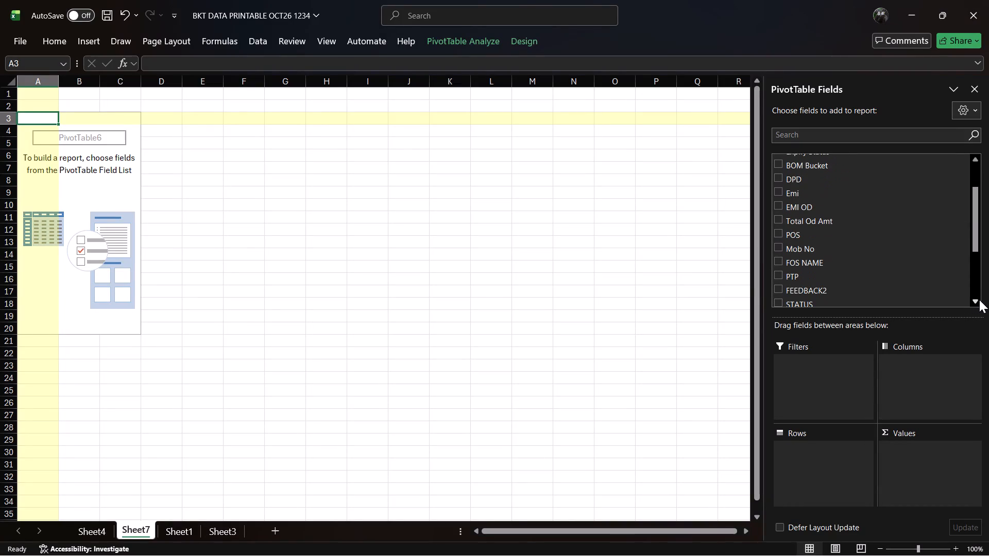
pyautogui.click(782, 261)
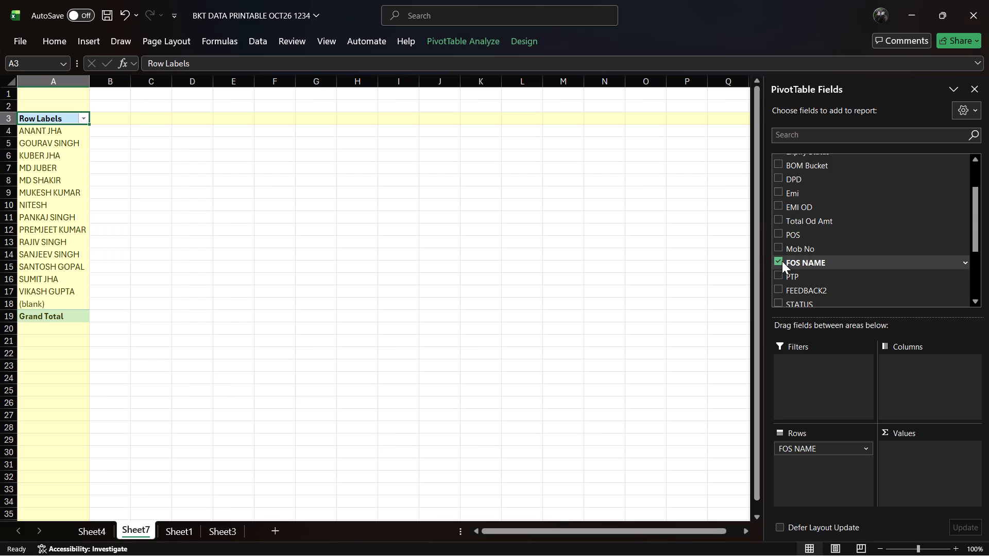
# Add the Branch Name field to the PivotTable and place it in the values area as a count.
pyautogui.doubleClick(971, 159)
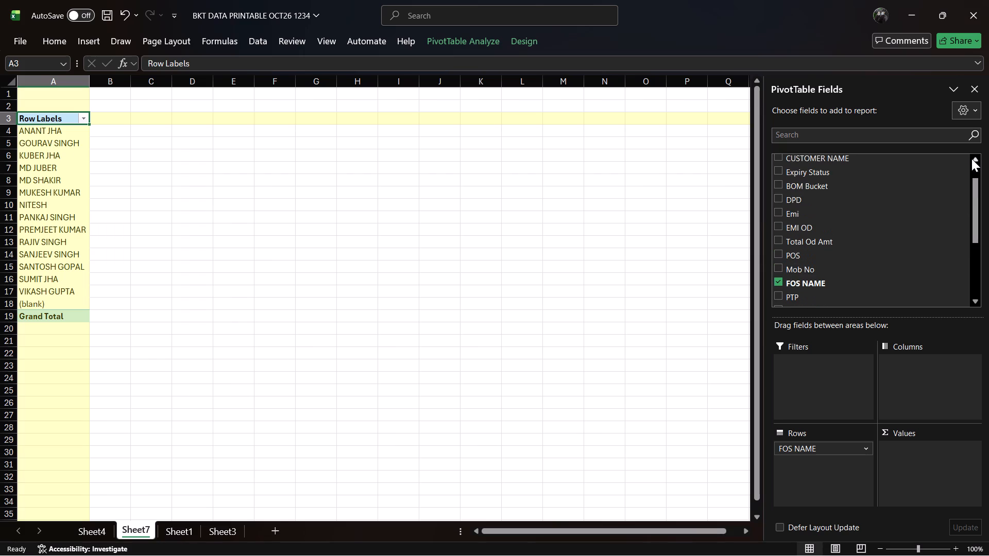
pyautogui.click(971, 159)
pyautogui.doubleClick(971, 159)
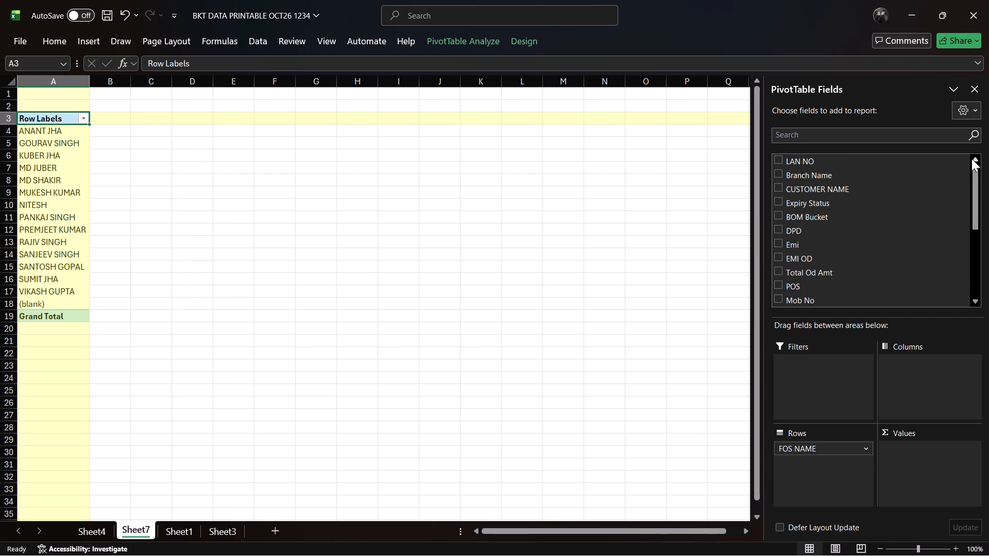
pyautogui.click(781, 171)
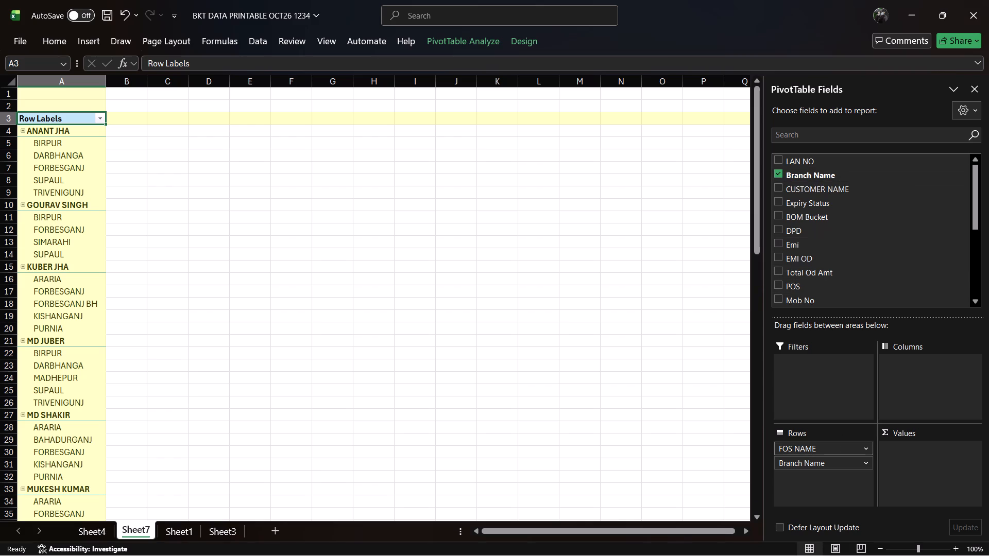
pyautogui.click(830, 466)
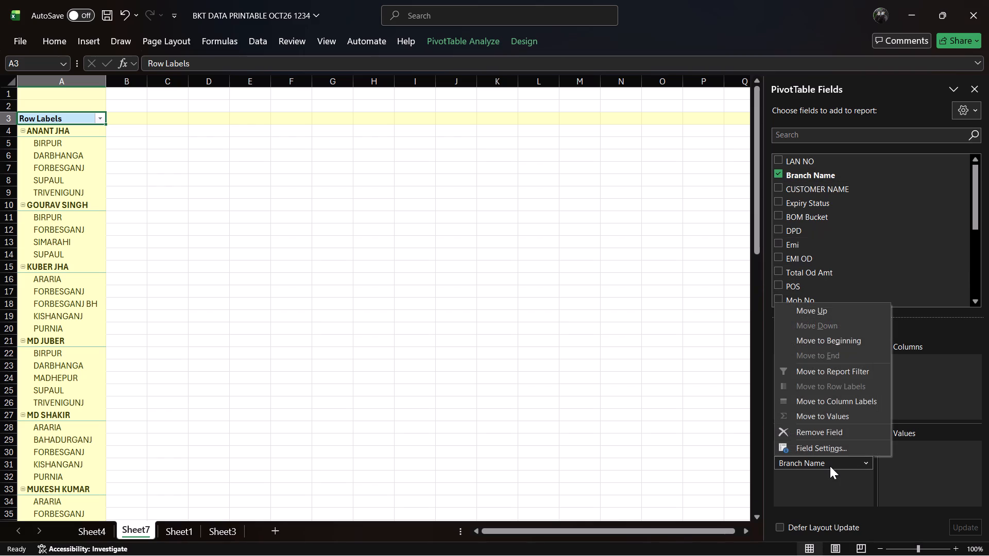
pyautogui.moveTo(830, 466); pyautogui.dragTo(917, 449)
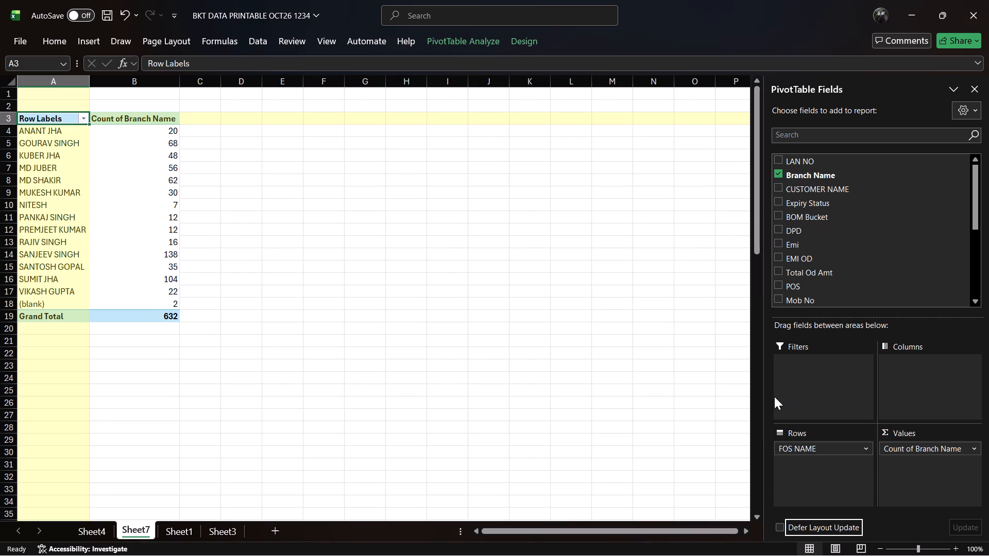
# Add the POS field to the PivotTable values as a sum.
pyautogui.click(780, 283)
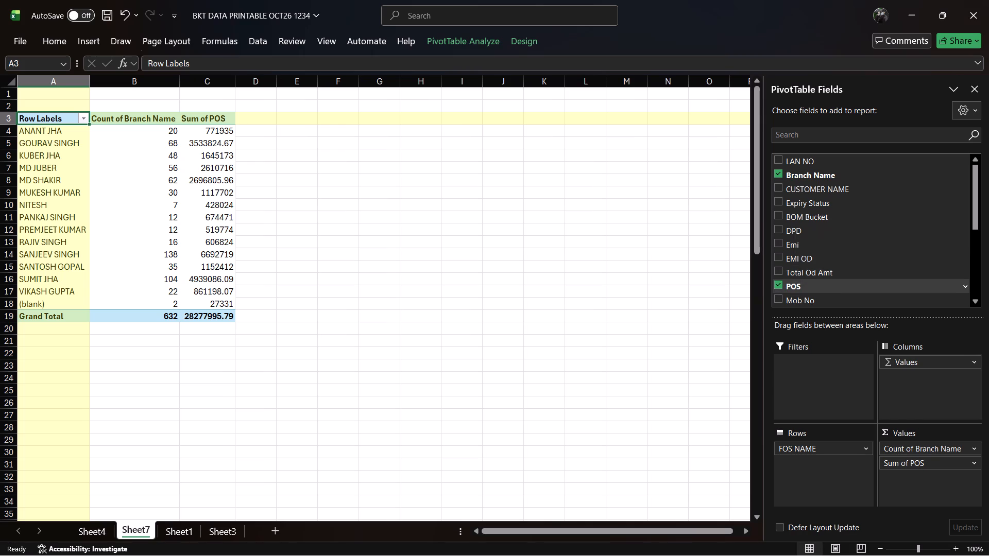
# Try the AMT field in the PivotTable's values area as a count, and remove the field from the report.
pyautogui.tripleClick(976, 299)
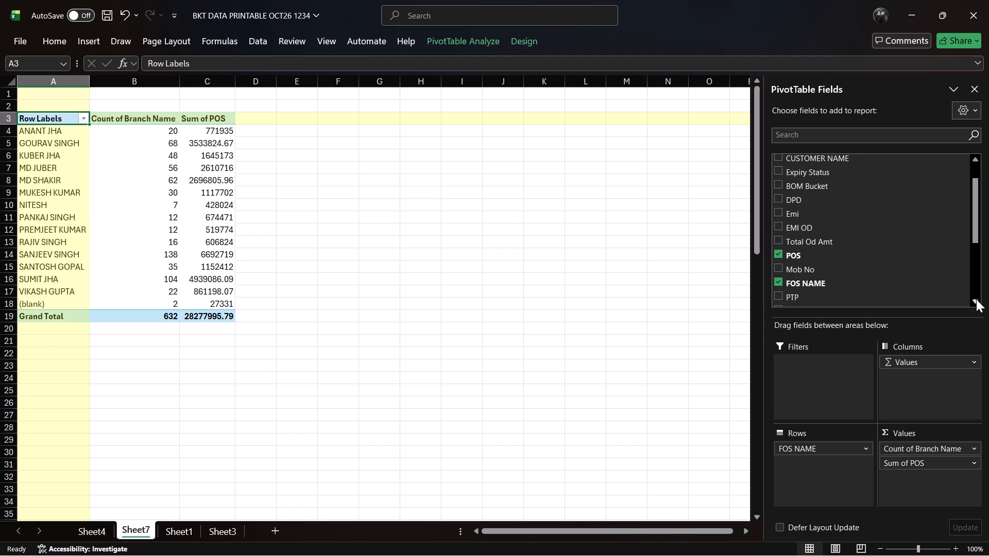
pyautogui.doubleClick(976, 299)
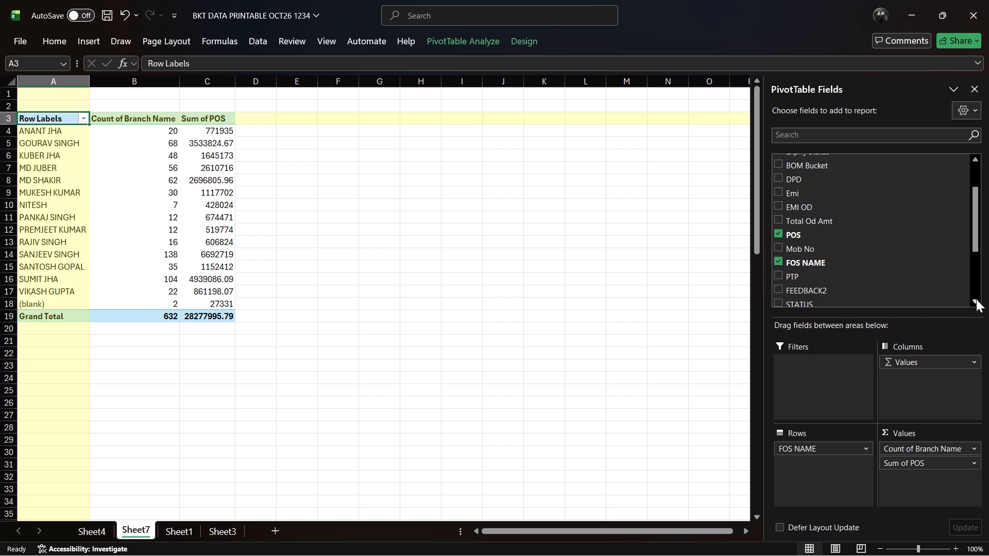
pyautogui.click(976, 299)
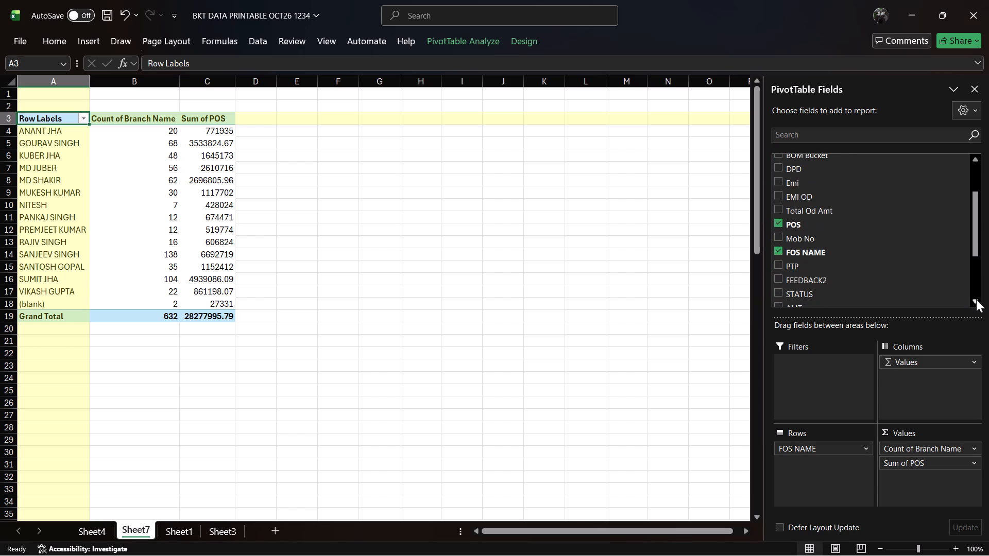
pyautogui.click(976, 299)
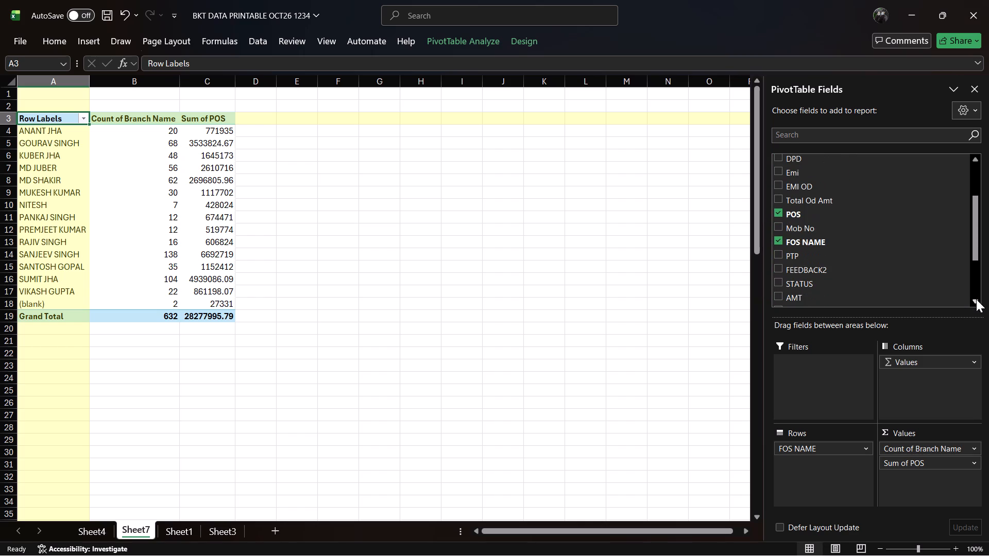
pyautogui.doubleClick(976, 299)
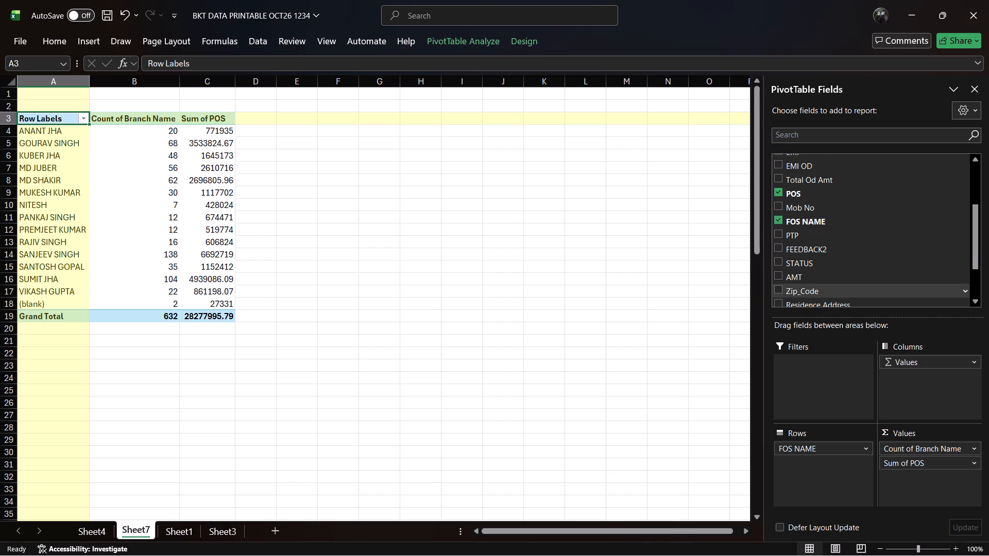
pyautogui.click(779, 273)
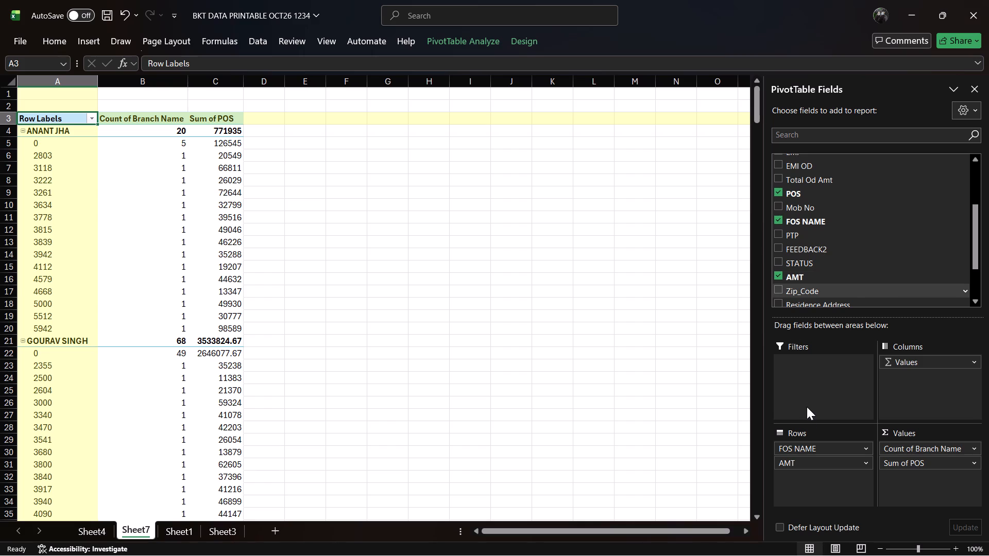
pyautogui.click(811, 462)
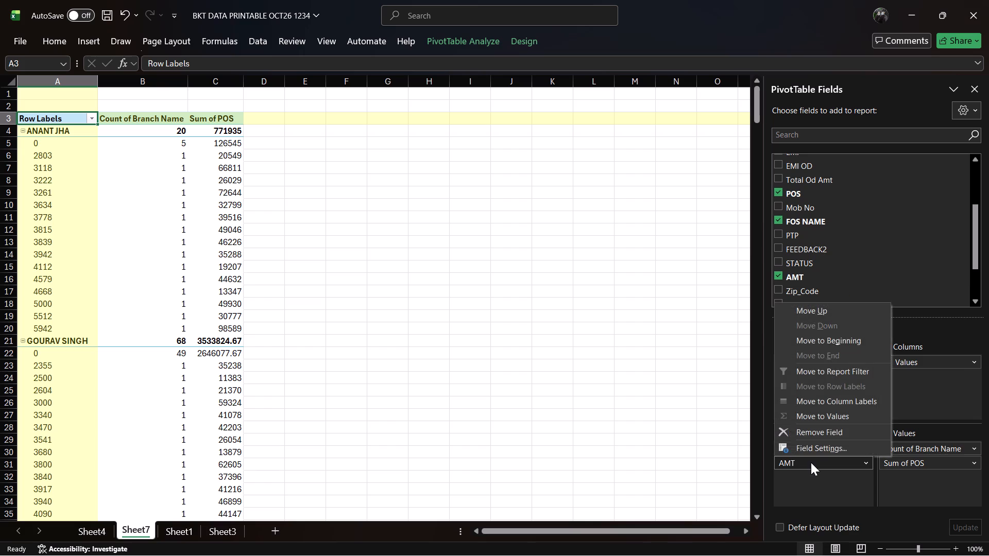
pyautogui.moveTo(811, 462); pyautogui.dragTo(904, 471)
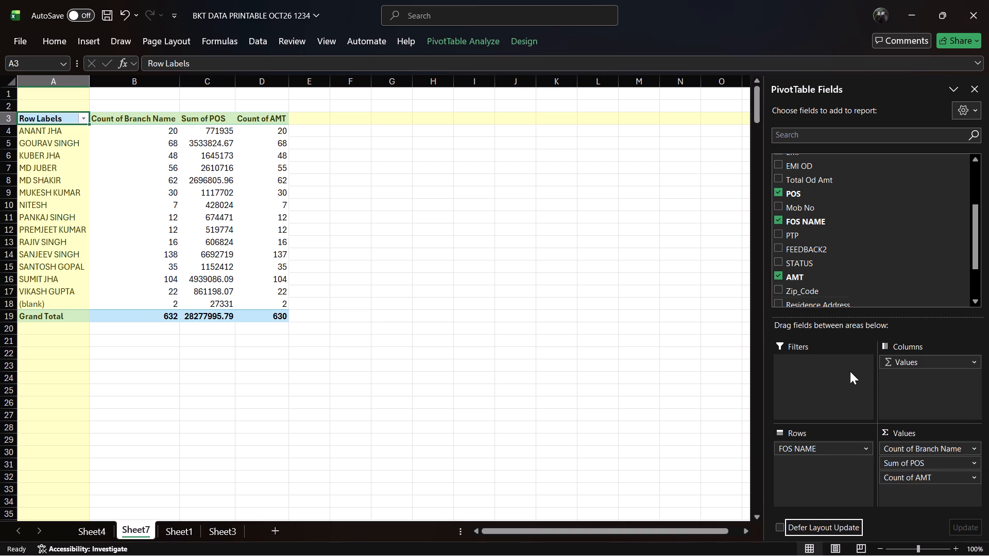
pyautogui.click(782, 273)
# Add the STATUS field to the PivotTable and place it in the values area as a count.
pyautogui.click(971, 297)
pyautogui.doubleClick(971, 297)
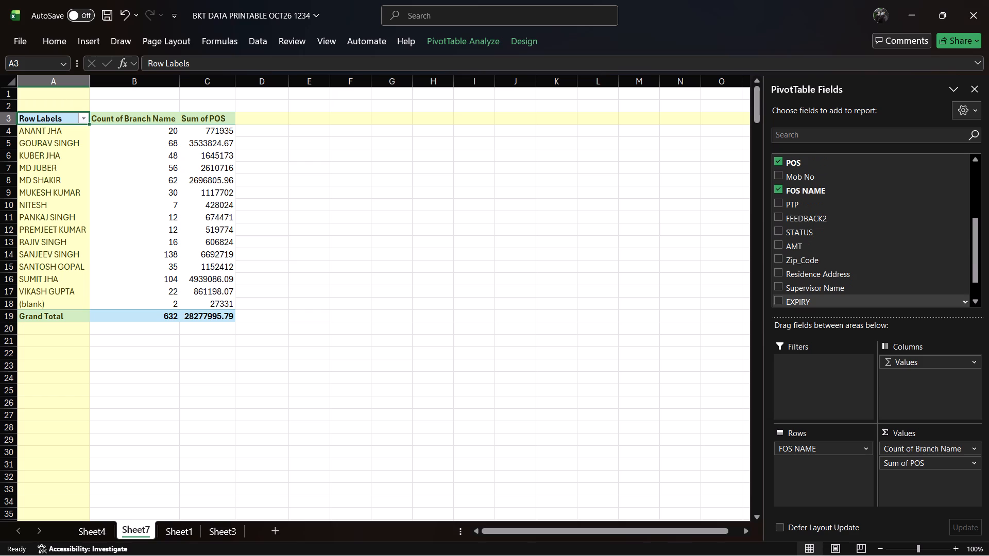
pyautogui.click(779, 229)
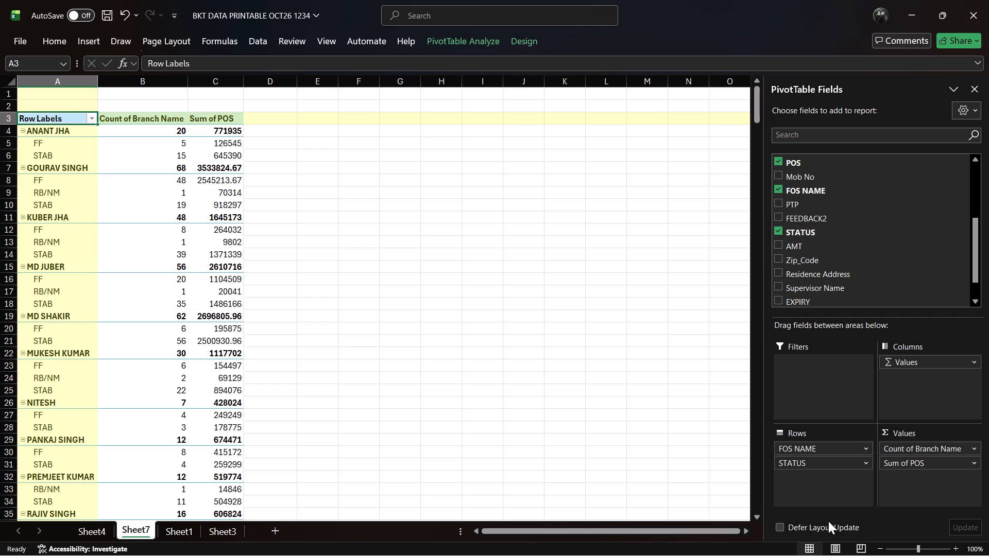
pyautogui.click(822, 464)
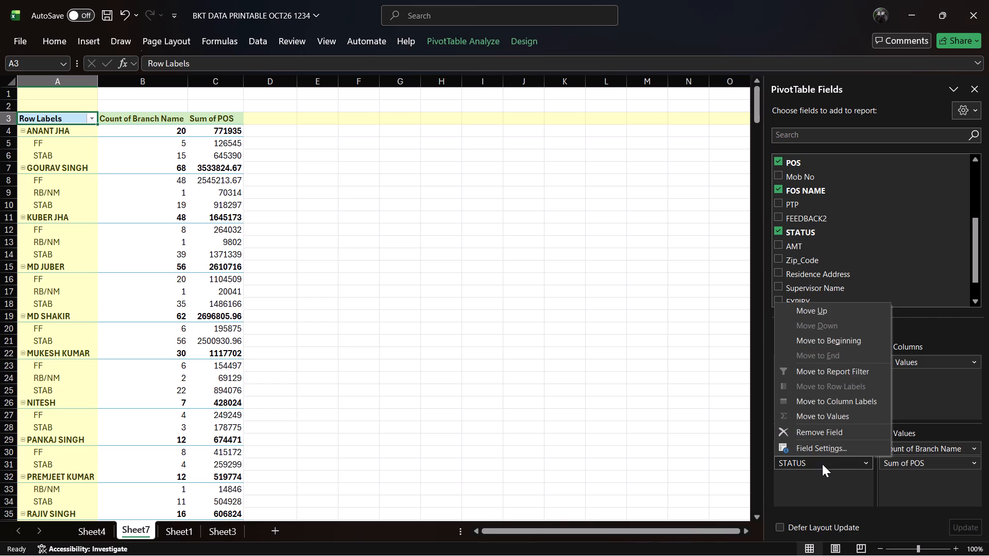
pyautogui.moveTo(822, 464); pyautogui.dragTo(899, 468)
pyautogui.click(899, 468)
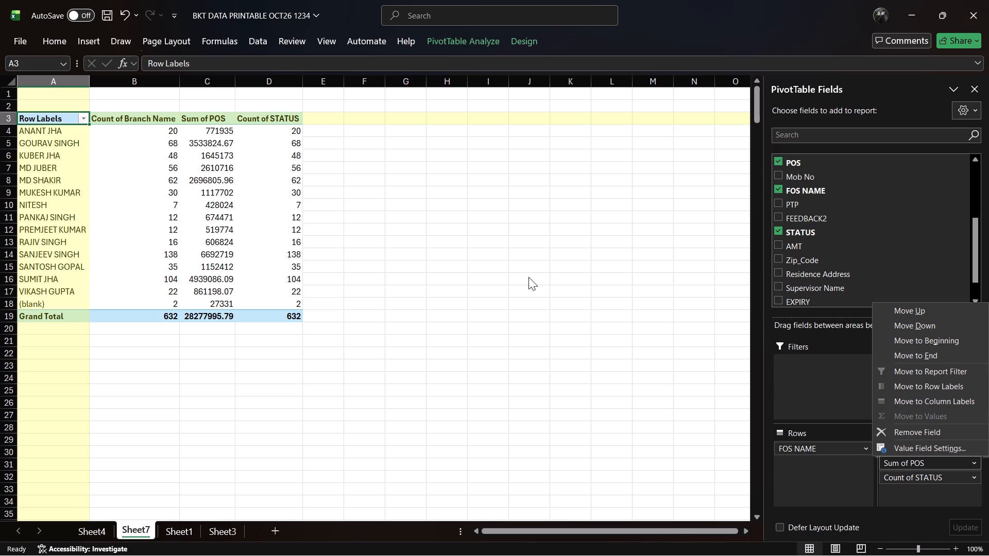
pyautogui.hotkey('ctrl', 'pageup')
pyautogui.hotkey('ctrl', 'pagedown')
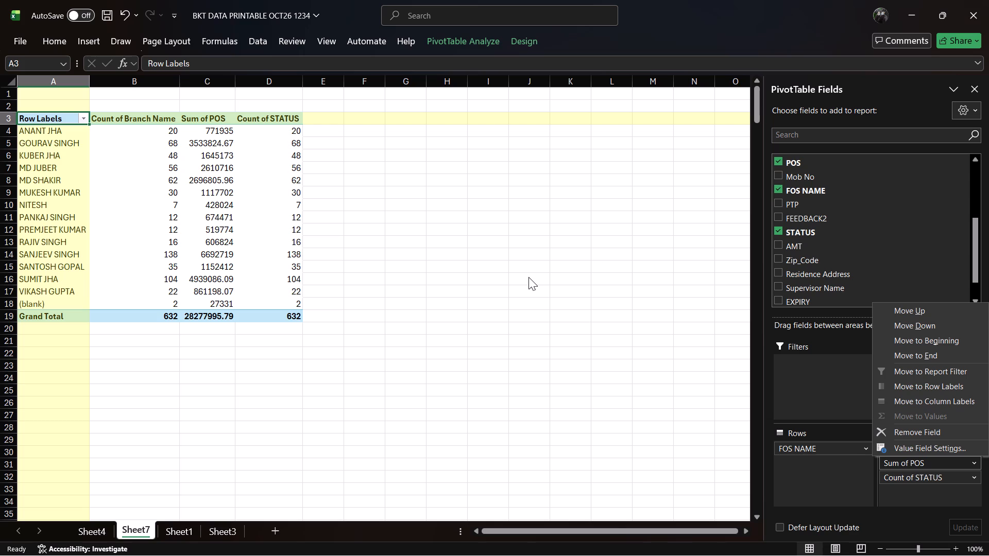
pyautogui.click(528, 277)
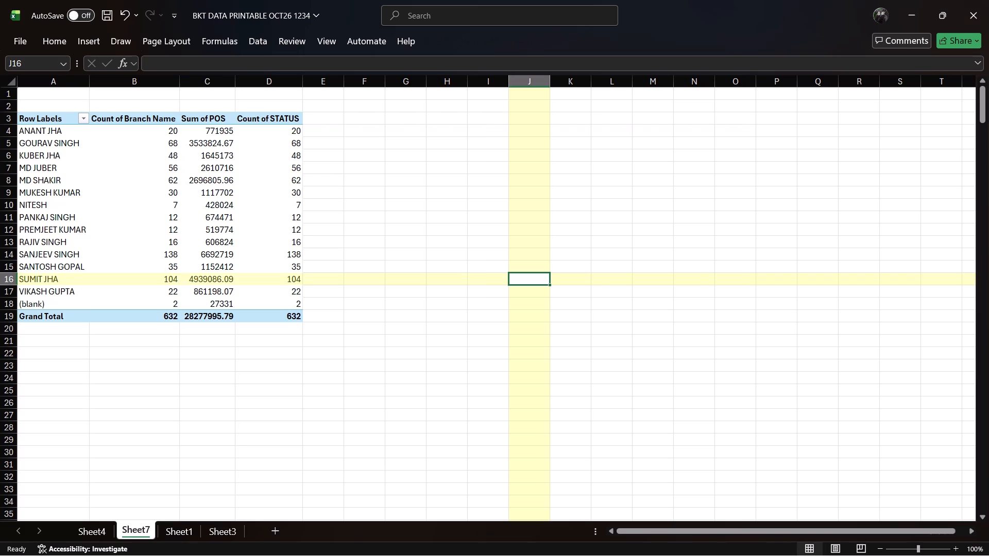
# Compare the Sheet7 PivotTable with the source data on Sheet1 and view the filter options of its row labels.
pyautogui.hotkey('ctrl', 'pageup')
pyautogui.hotkey('ctrl', 'pagedown')
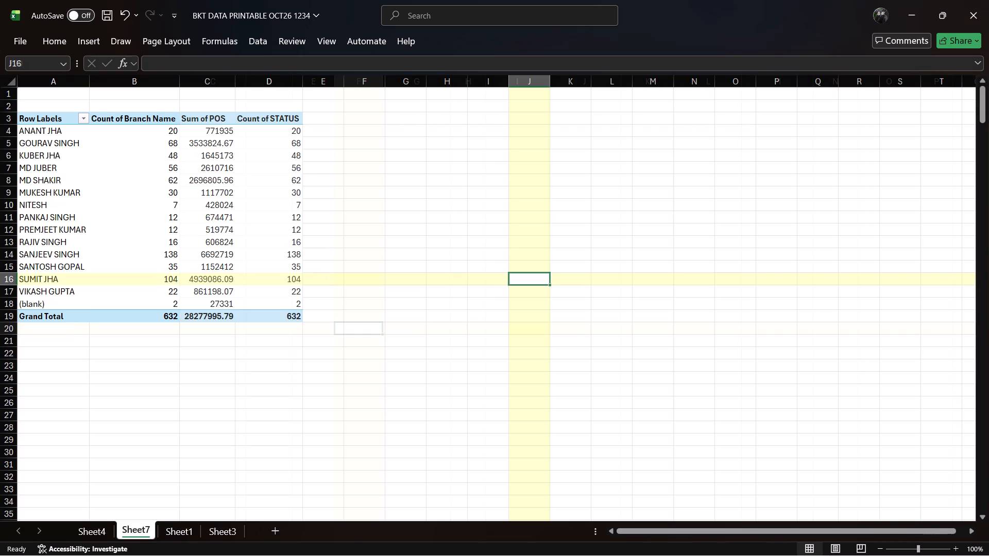
pyautogui.hotkey('ctrl', 'pagedown')
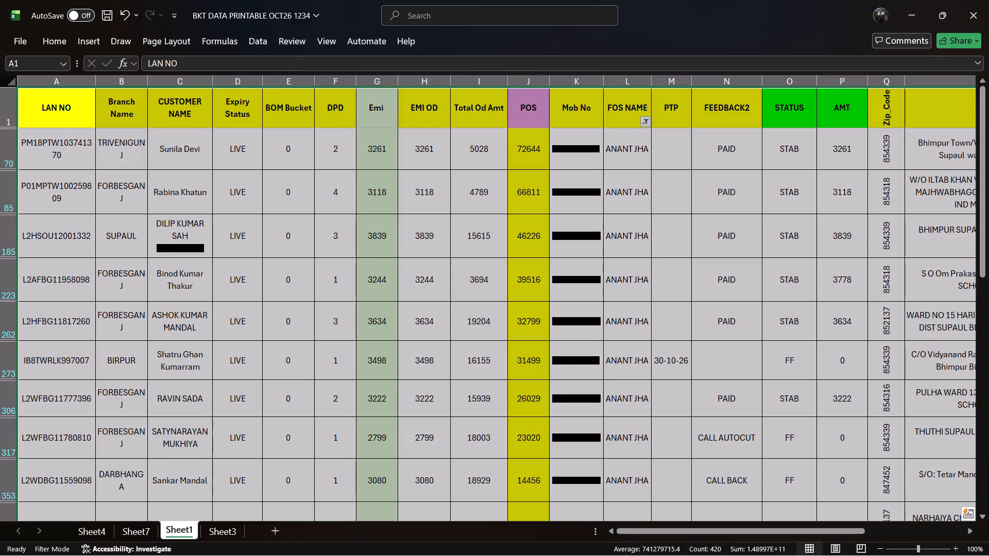
pyautogui.hotkey('ctrl', 'pageup')
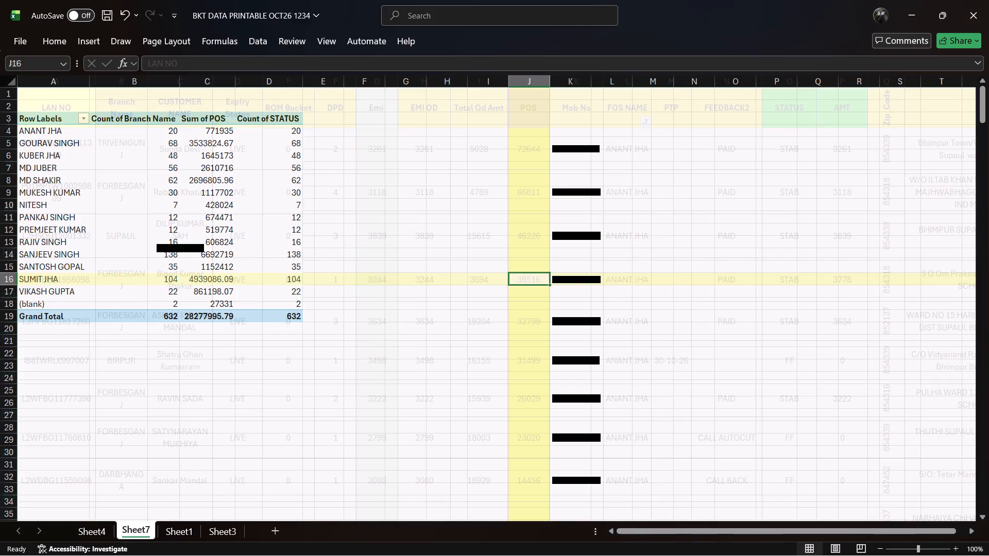
pyautogui.click(400, 253)
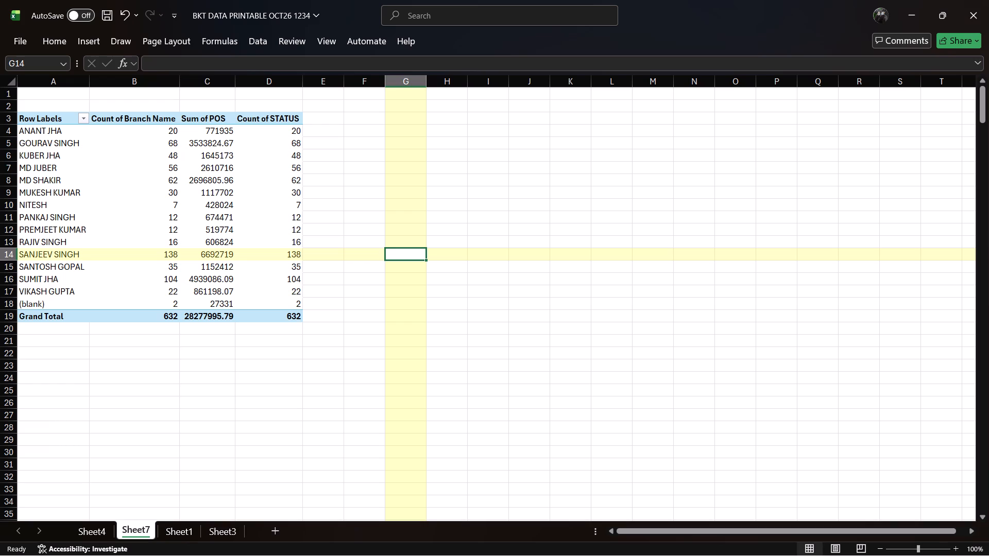
pyautogui.click(83, 122)
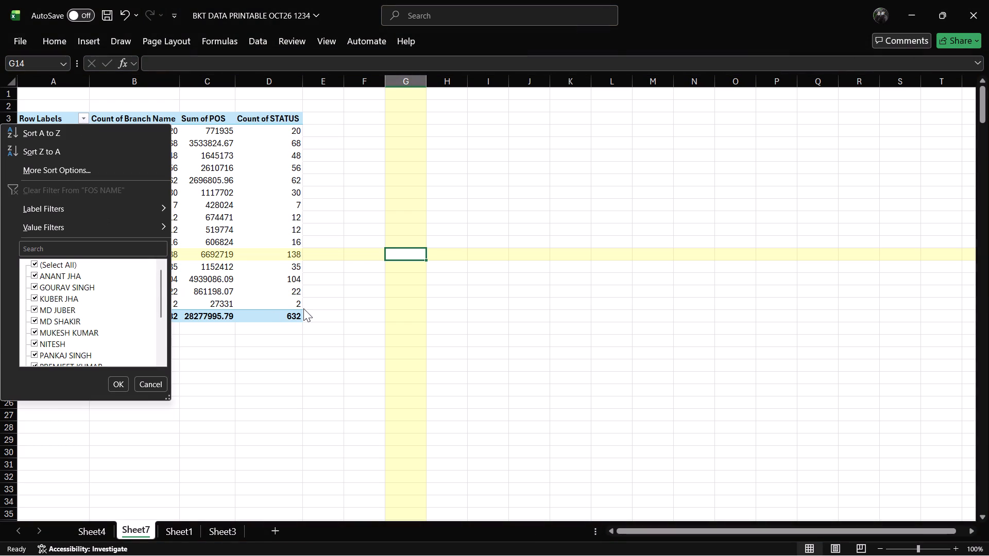
pyautogui.click(302, 383)
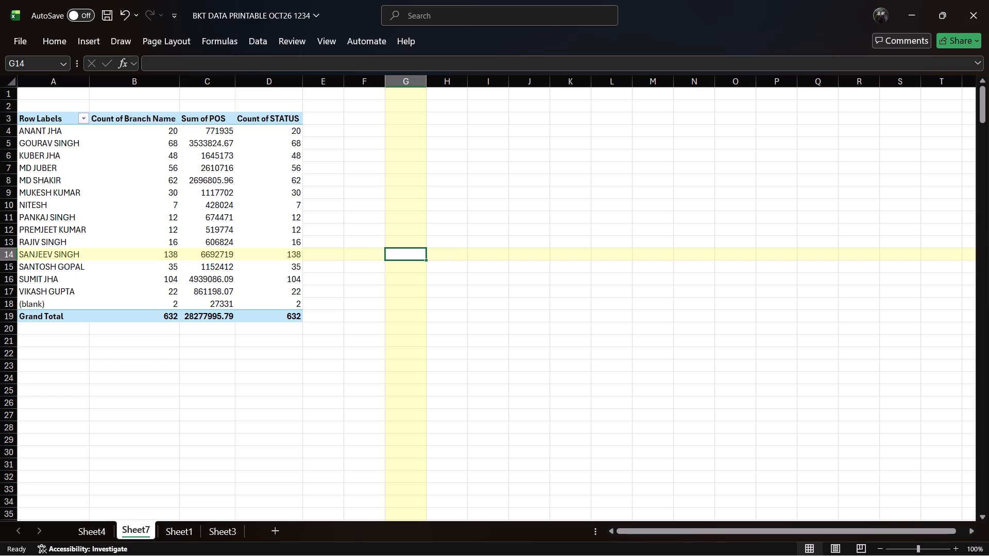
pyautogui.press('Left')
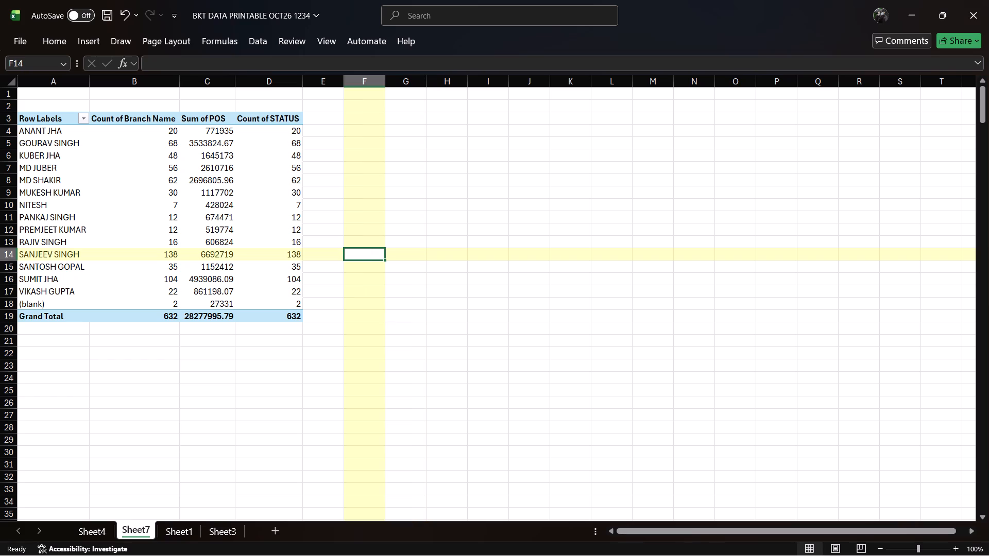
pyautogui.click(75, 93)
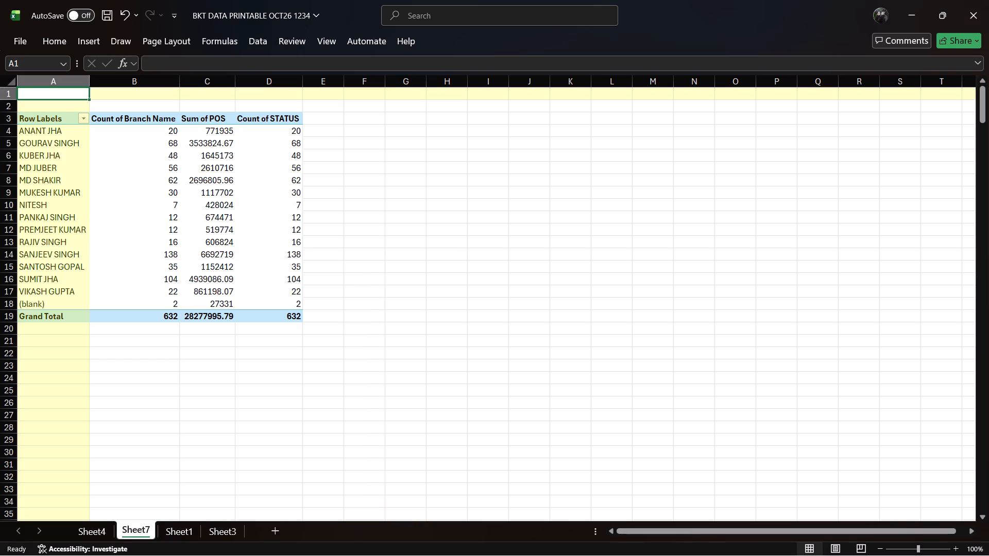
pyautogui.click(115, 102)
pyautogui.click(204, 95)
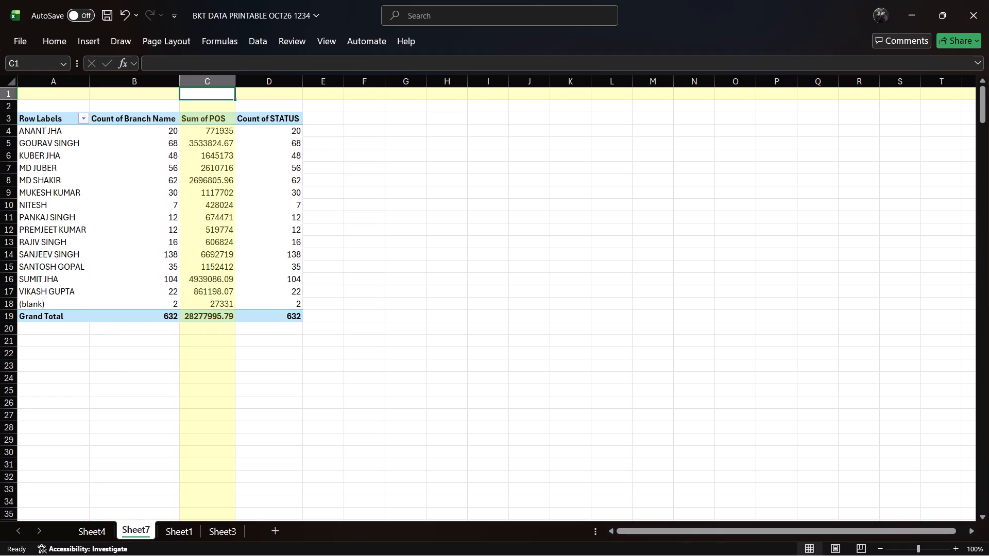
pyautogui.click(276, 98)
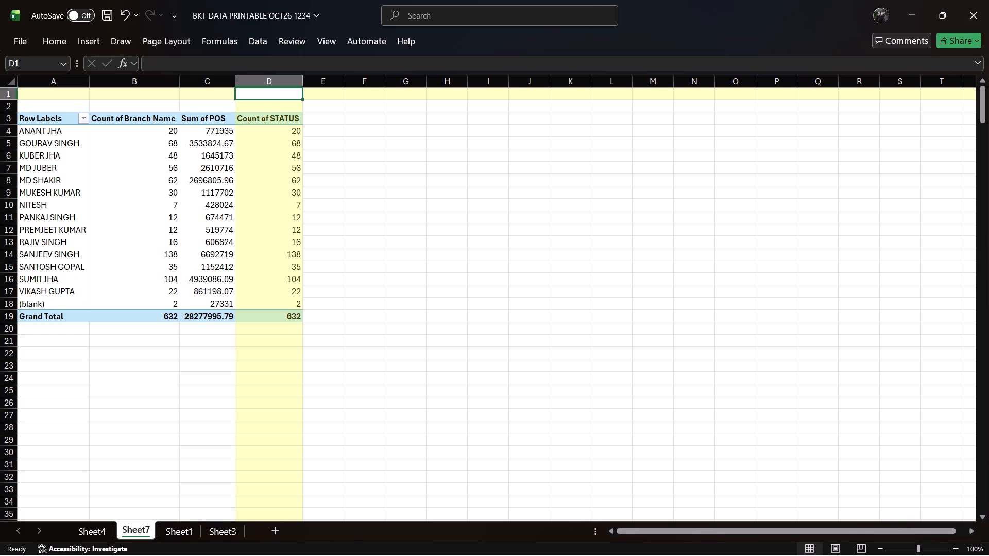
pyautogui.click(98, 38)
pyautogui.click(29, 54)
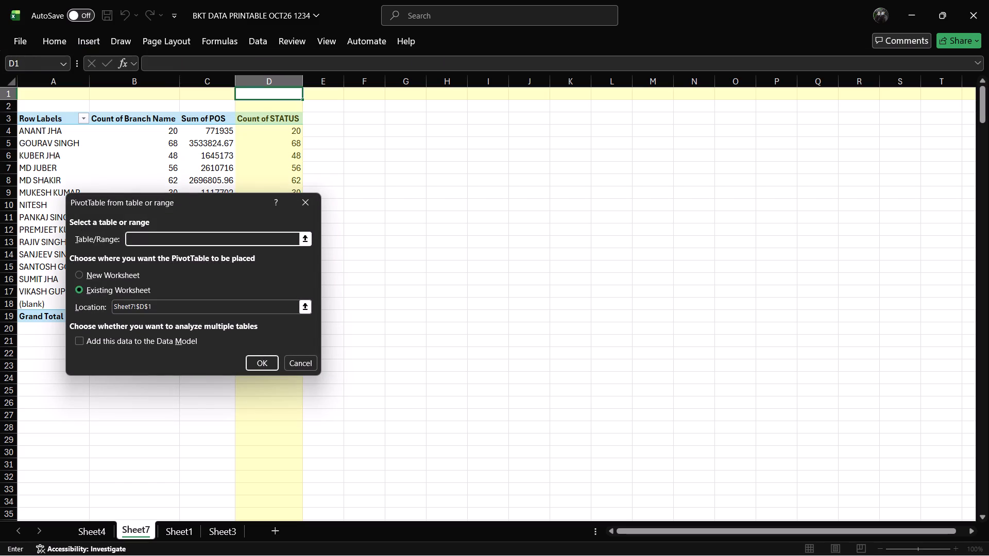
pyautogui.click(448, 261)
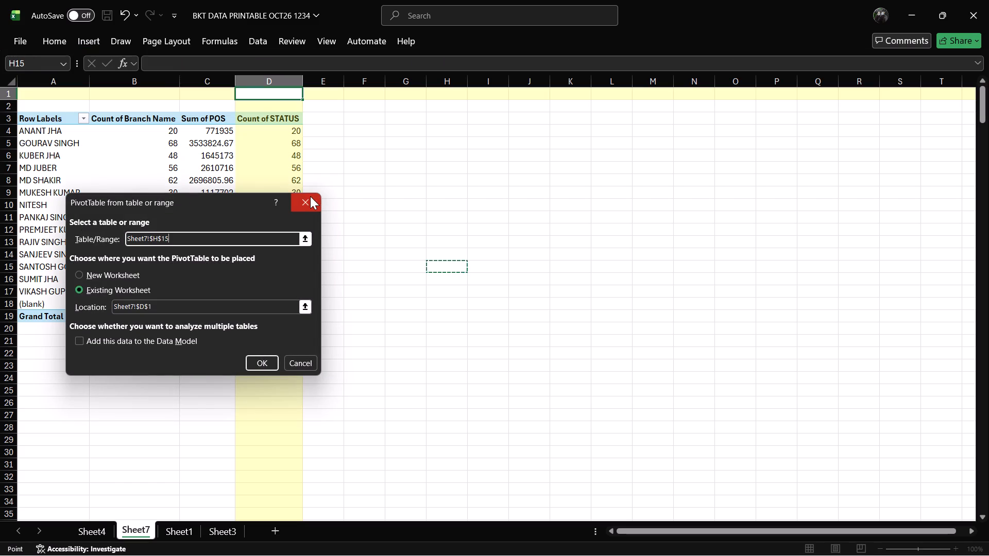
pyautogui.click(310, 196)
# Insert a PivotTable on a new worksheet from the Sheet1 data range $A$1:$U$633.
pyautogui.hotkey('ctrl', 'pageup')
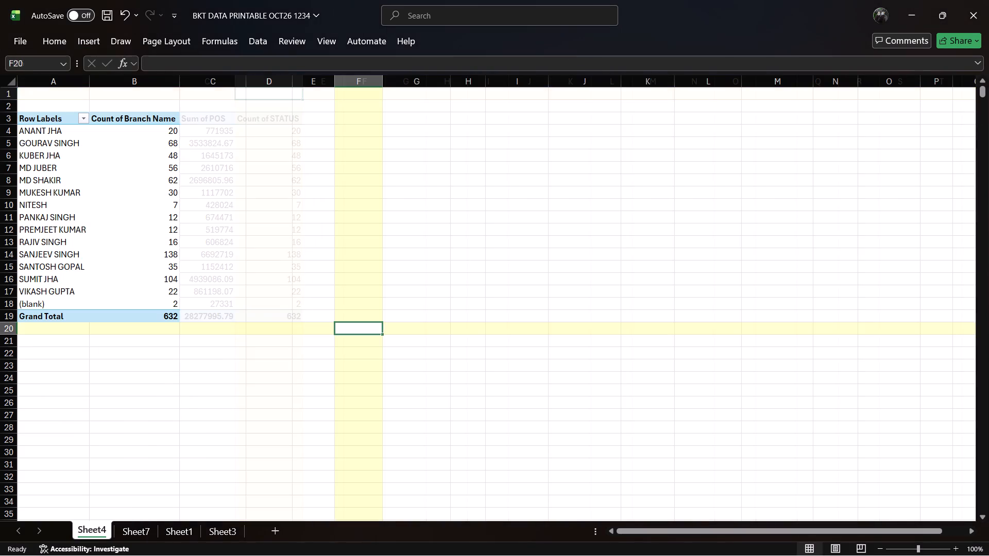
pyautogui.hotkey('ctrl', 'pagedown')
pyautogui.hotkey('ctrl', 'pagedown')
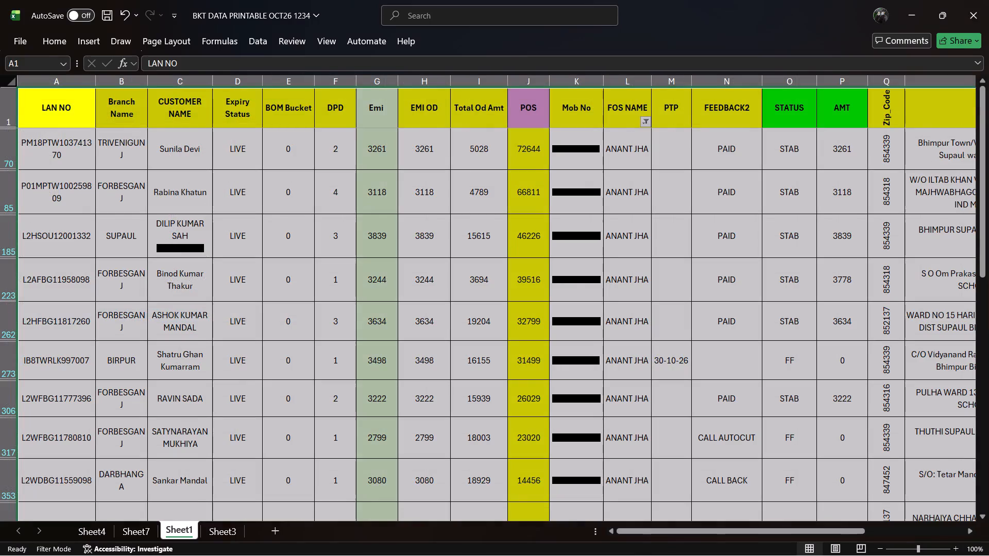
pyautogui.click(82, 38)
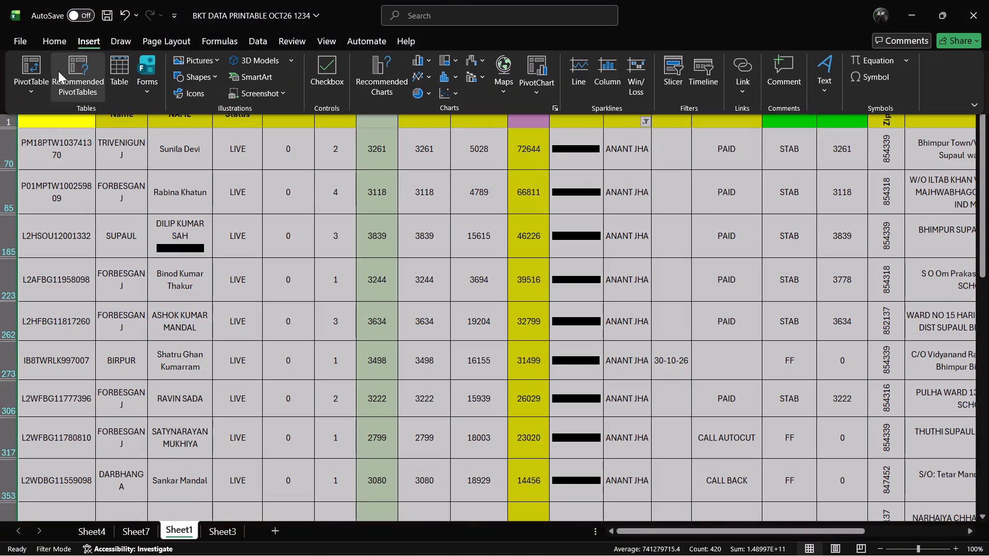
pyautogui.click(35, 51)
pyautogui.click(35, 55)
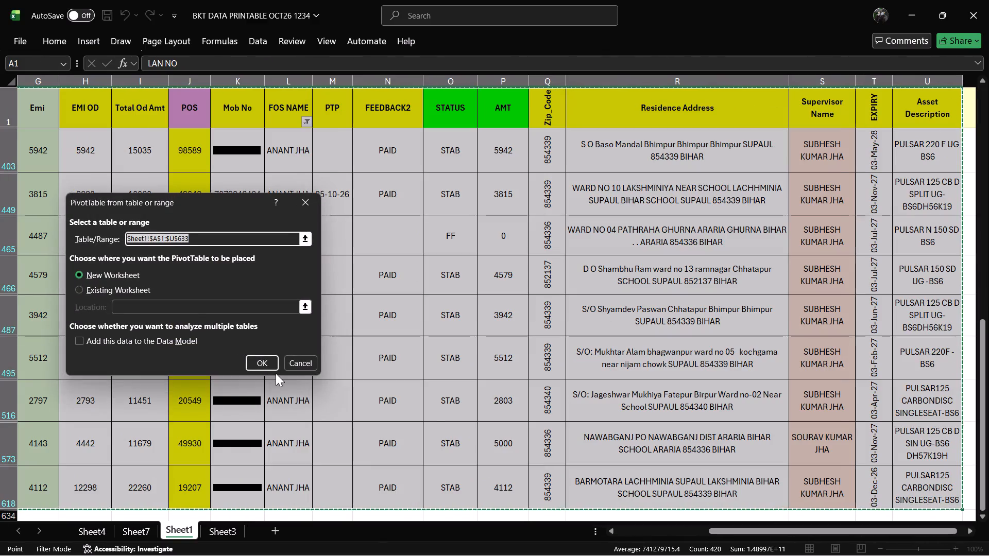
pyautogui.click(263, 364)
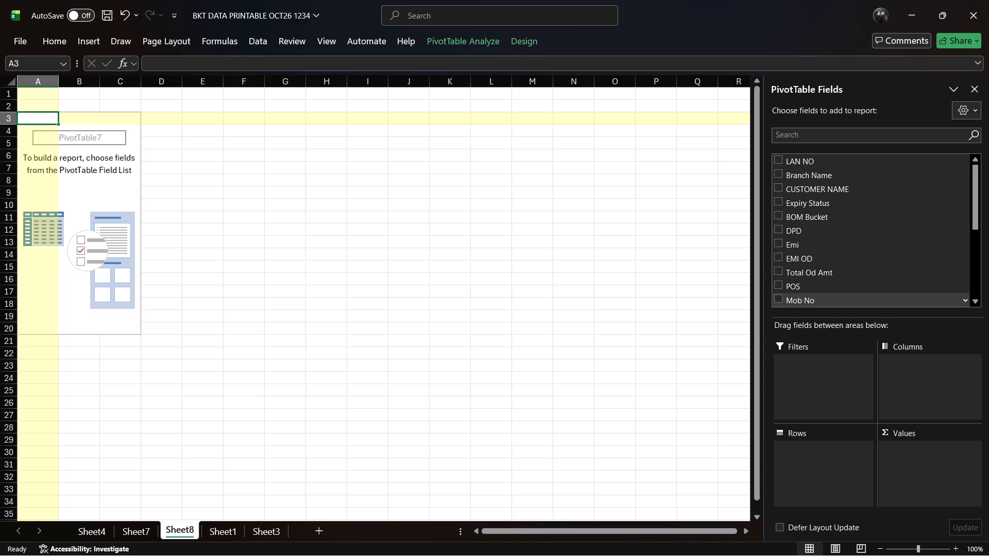
# Look through the new PivotTable's available fields and compare the blank report with Sheet4, Sheet7 and the Sheet1 data.
pyautogui.tripleClick(974, 304)
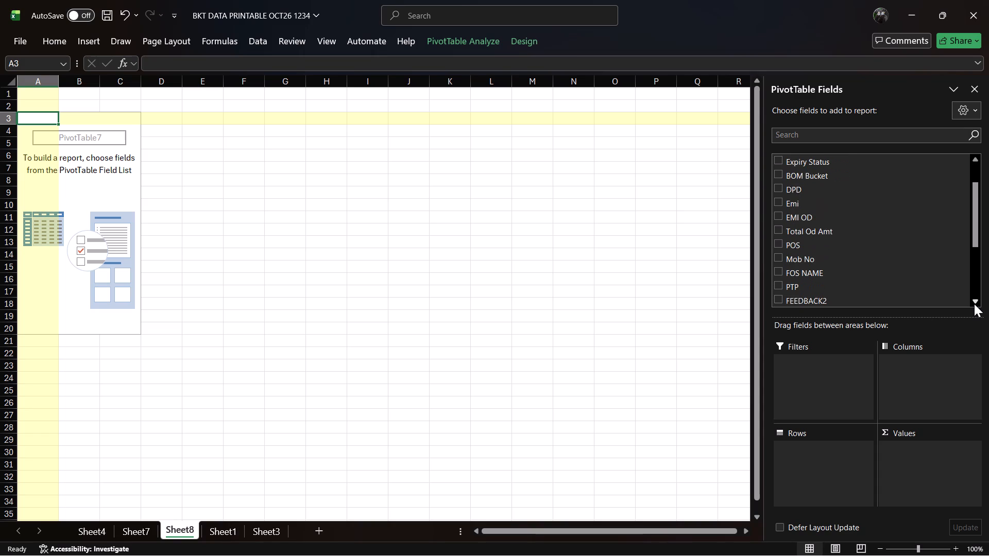
pyautogui.doubleClick(974, 304)
pyautogui.tripleClick(974, 304)
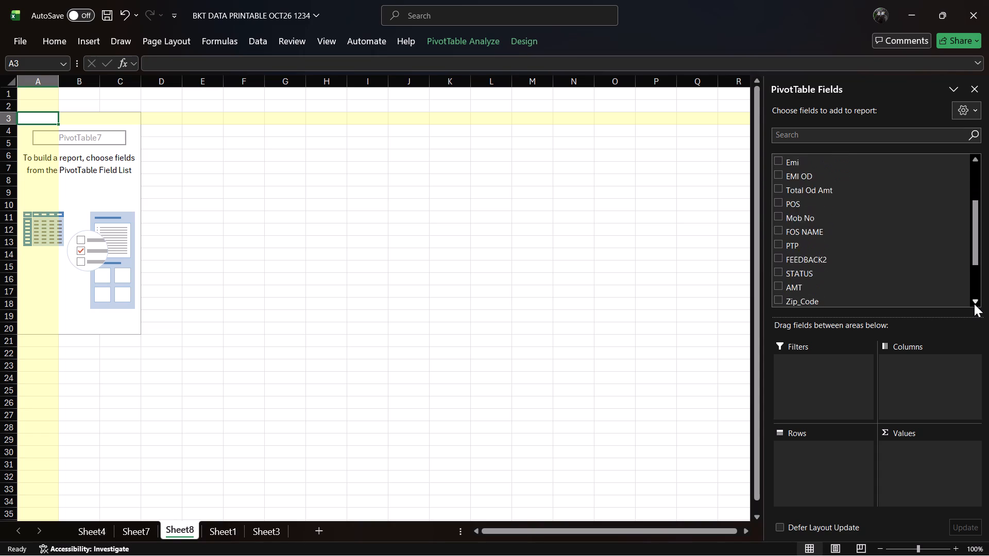
pyautogui.tripleClick(974, 304)
pyautogui.doubleClick(974, 304)
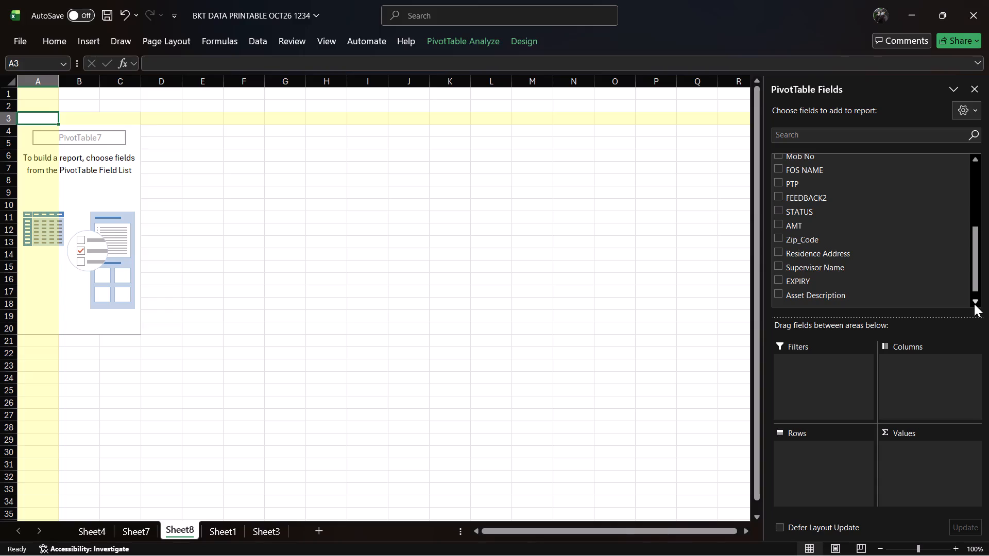
pyautogui.hotkey('ctrl', 'pageup')
pyautogui.hotkey('ctrl', 'pageup')
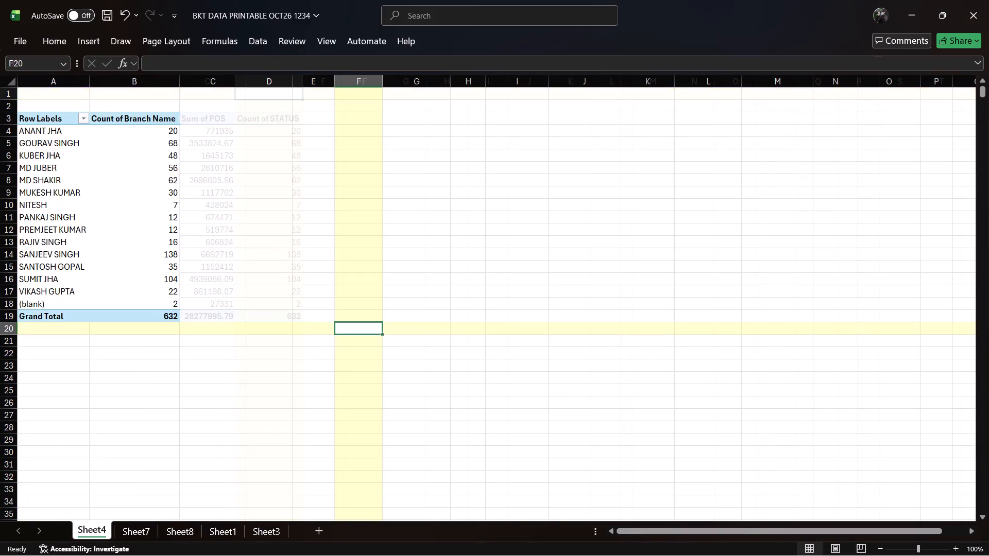
pyautogui.hotkey('ctrl', 'pageup')
pyautogui.hotkey('ctrl', 'pageup')
pyautogui.hotkey('ctrl', 'pageup')
pyautogui.hotkey('ctrl', 'pageup')
pyautogui.hotkey('ctrl', 'pagedown')
pyautogui.hotkey('ctrl', 'pagedown')
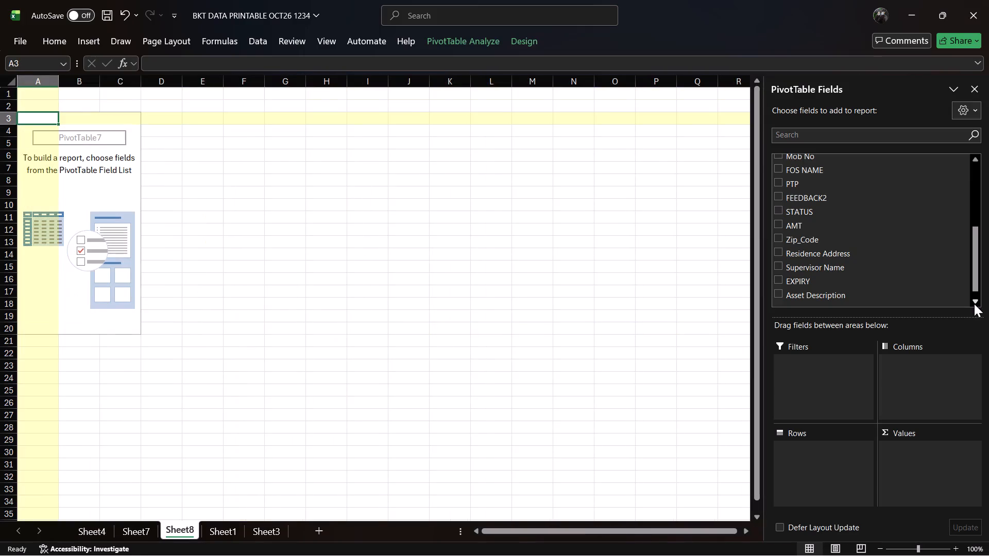
pyautogui.hotkey('ctrl', 'pagedown')
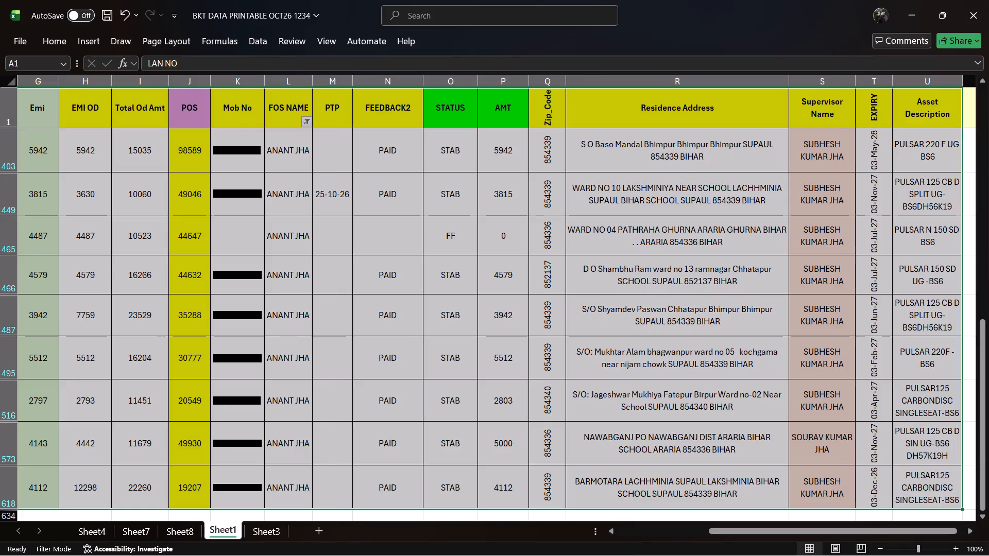
pyautogui.hotkey('ctrl', 'pageup')
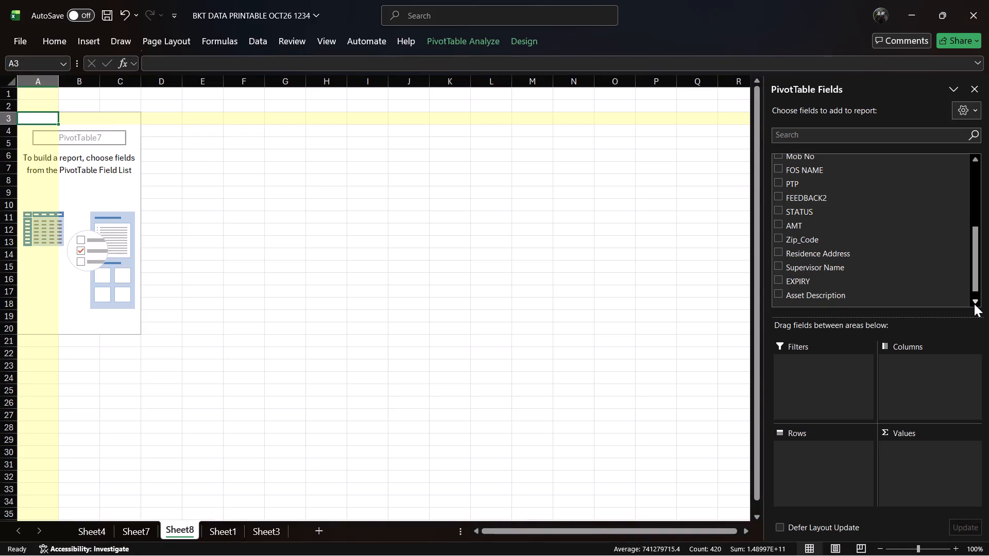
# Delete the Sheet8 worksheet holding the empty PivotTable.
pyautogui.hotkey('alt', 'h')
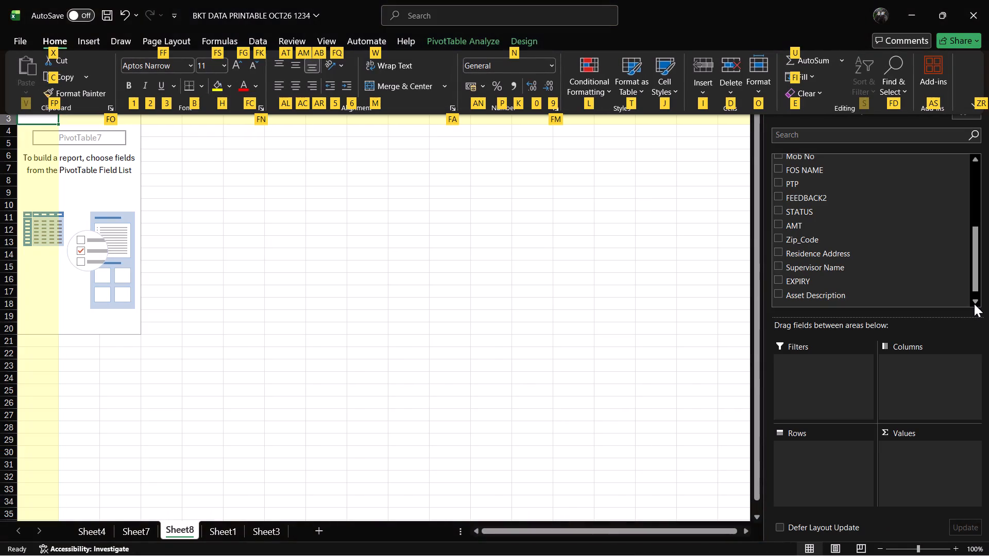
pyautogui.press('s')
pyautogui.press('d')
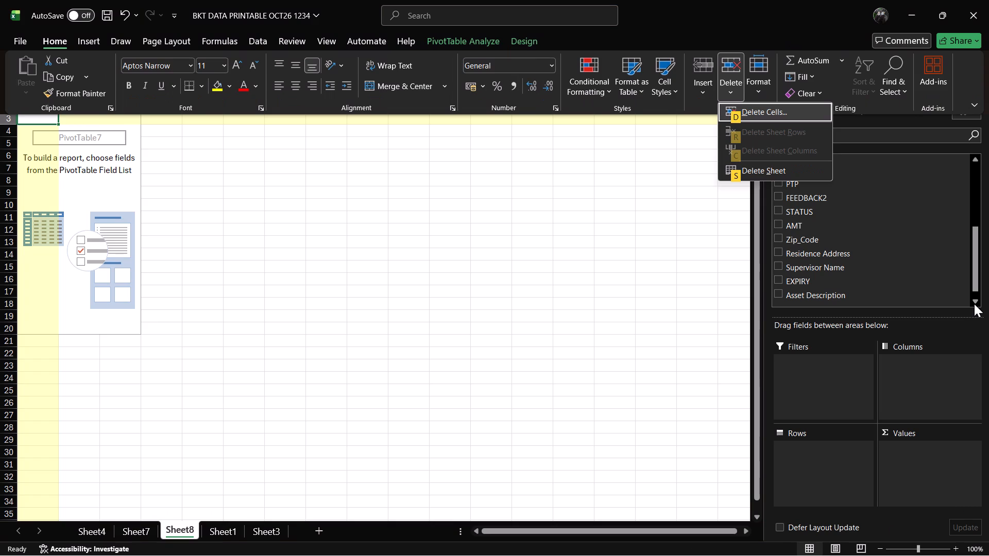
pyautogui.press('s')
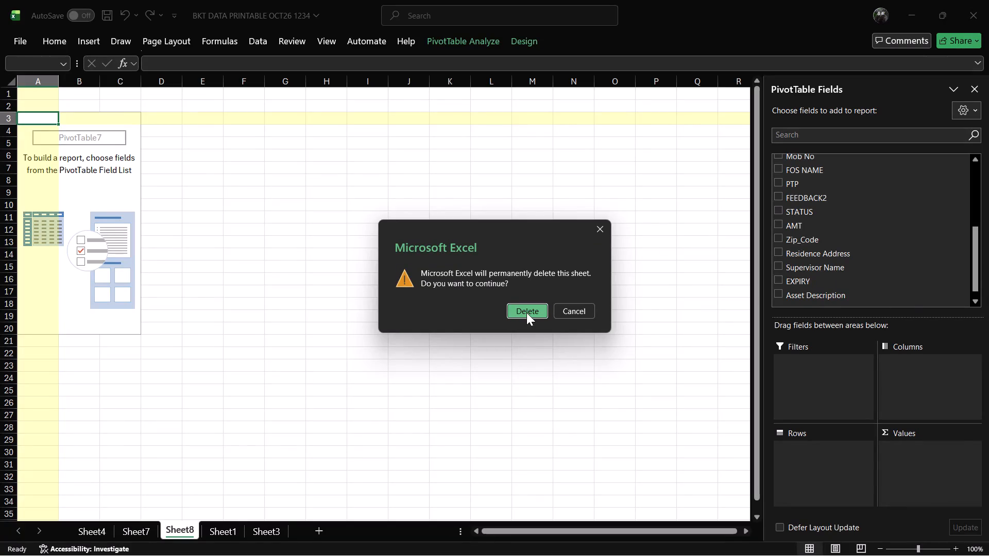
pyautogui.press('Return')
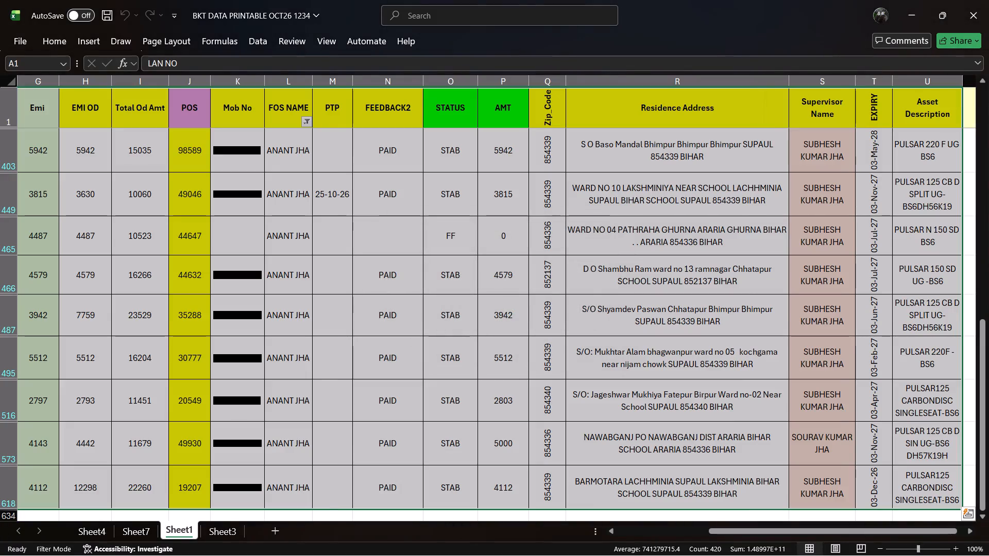
# Examine the FEEDBACK2 column of the filtered Sheet1 records up to the header, and view the PivotTables on Sheet7 and Sheet4.
pyautogui.click(408, 395)
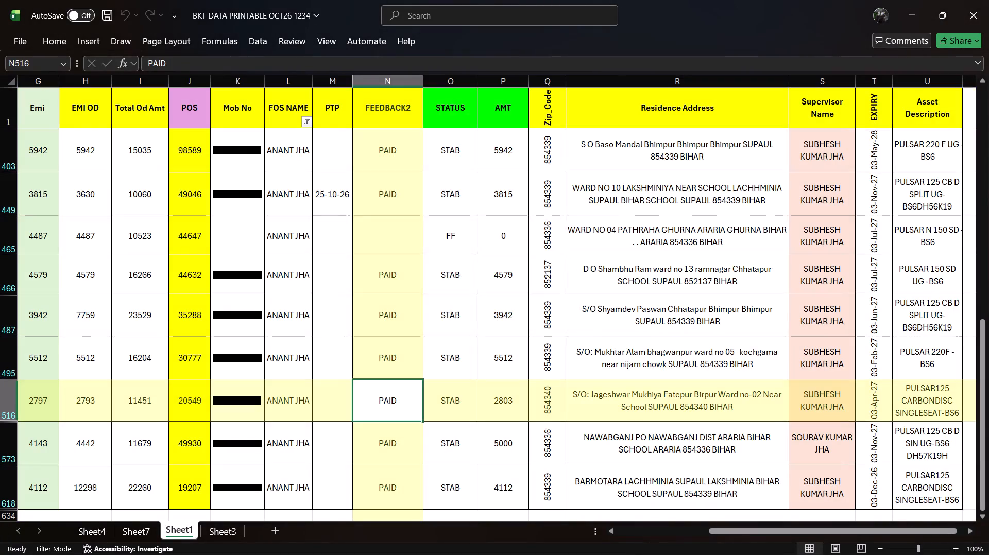
pyautogui.press('Up')
pyautogui.press('Up')
pyautogui.press('Up')
pyautogui.press('Up')
pyautogui.press('Up')
pyautogui.press('Up')
pyautogui.press('Up')
pyautogui.press('Up')
pyautogui.press('Up')
pyautogui.press('Up')
pyautogui.press('Up')
pyautogui.press('Up')
pyautogui.press('Up')
pyautogui.press('Up')
pyautogui.press('Up')
pyautogui.press('Up')
pyautogui.press('Up')
pyautogui.press('Up')
pyautogui.press('Up')
pyautogui.press('Up')
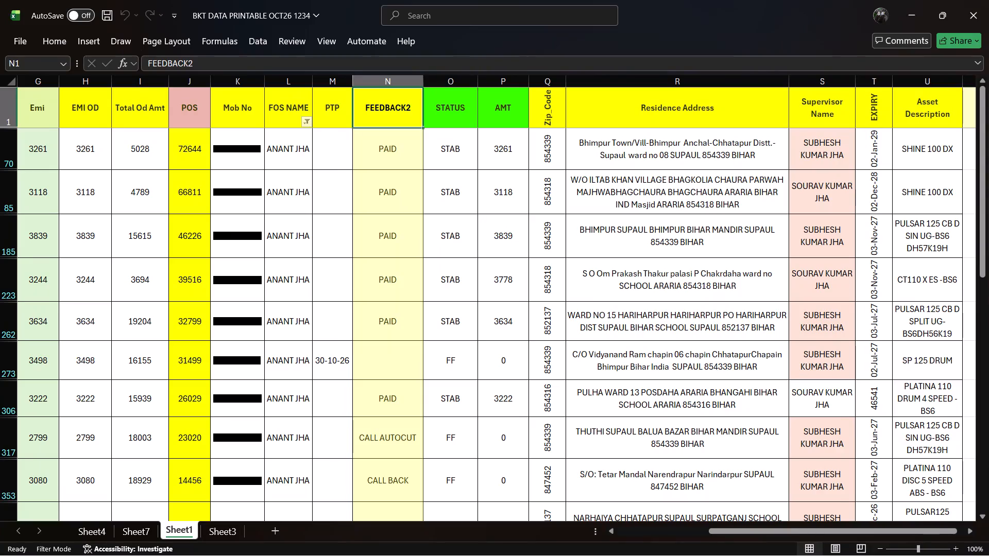
pyautogui.hotkey('ctrl', 'pageup')
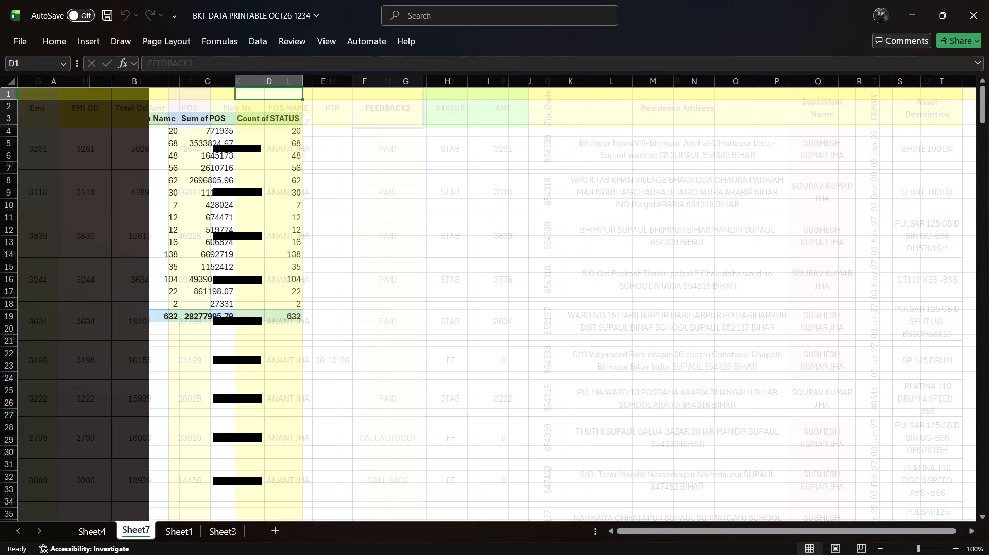
pyautogui.hotkey('ctrl', 'pageup')
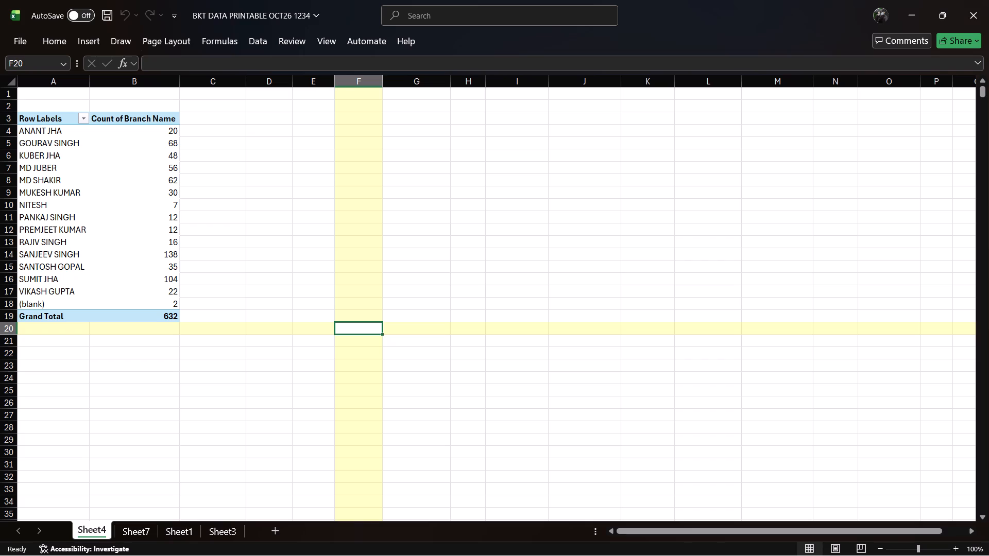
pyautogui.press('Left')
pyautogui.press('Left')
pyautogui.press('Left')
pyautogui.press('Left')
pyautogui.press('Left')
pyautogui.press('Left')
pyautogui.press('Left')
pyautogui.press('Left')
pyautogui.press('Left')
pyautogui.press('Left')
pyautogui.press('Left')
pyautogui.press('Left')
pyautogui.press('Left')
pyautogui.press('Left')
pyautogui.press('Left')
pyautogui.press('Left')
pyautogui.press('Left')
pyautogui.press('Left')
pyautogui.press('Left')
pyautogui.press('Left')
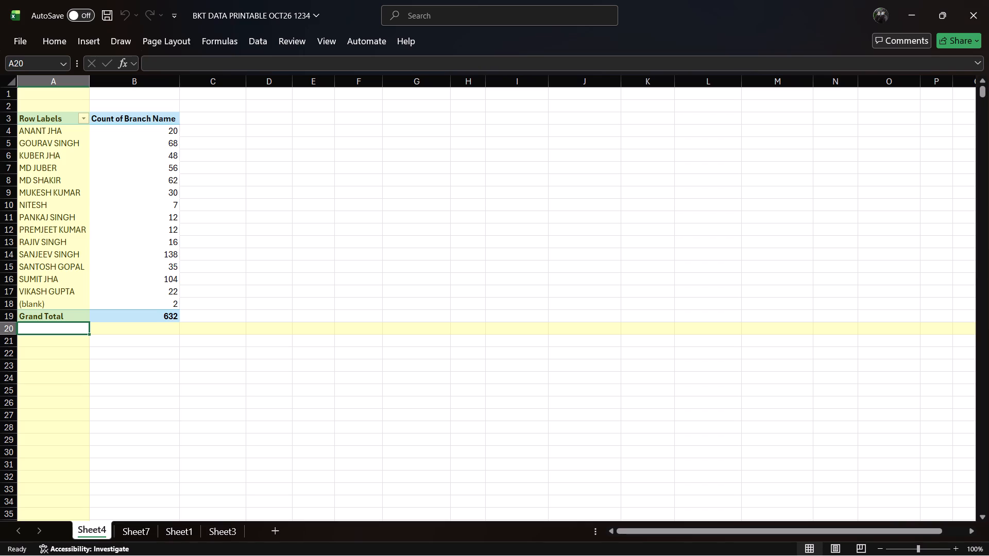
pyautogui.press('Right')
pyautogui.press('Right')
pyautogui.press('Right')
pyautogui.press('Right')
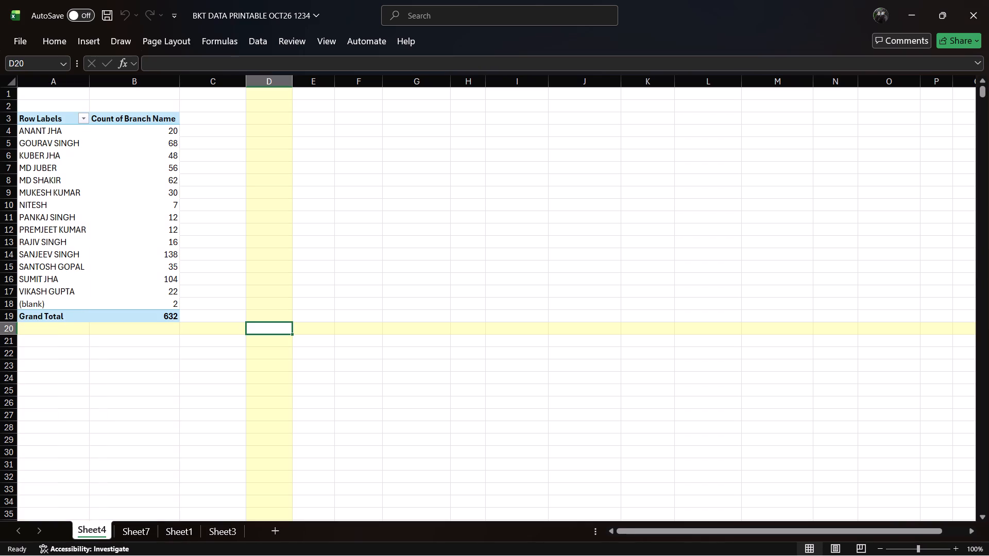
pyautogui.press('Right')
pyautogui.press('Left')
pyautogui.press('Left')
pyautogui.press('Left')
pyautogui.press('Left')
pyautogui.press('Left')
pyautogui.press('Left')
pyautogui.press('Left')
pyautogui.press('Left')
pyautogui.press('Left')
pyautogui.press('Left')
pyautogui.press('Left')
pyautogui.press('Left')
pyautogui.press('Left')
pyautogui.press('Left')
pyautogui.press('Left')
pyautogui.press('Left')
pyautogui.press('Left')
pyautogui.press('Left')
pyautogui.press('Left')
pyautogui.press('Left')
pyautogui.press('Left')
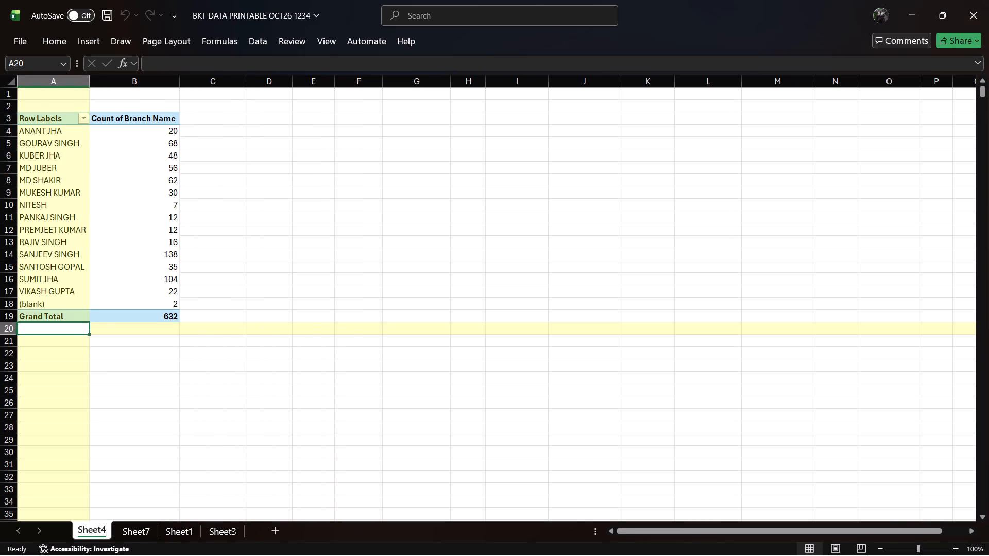
# Remove the STATUS field from the Sheet7 PivotTable, keeping the Branch Name count and POS sum.
pyautogui.click(143, 529)
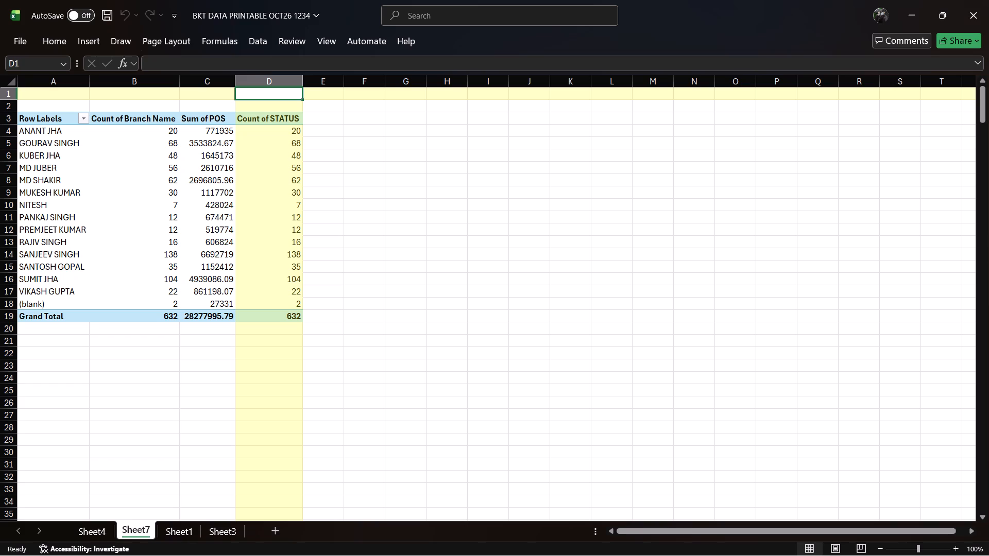
pyautogui.click(158, 118)
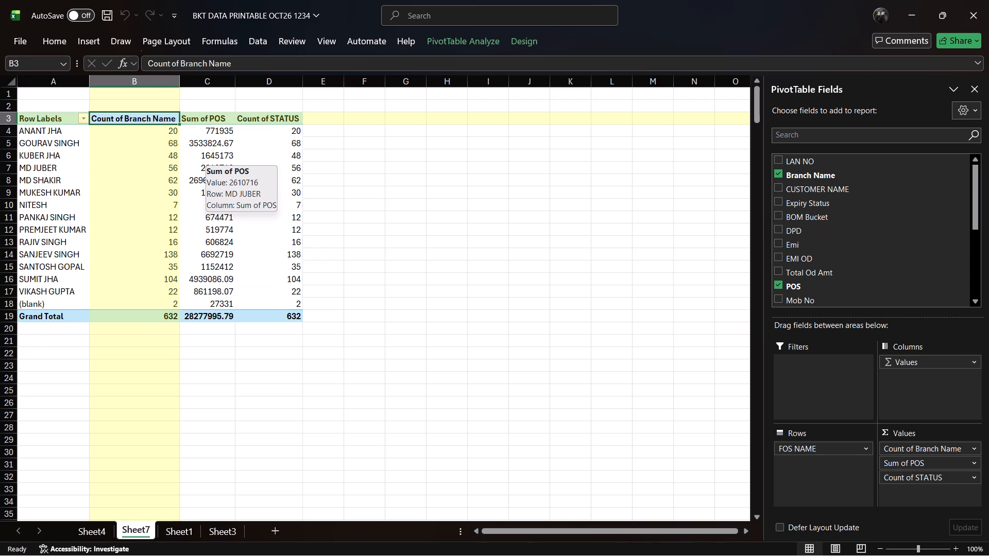
pyautogui.click(213, 118)
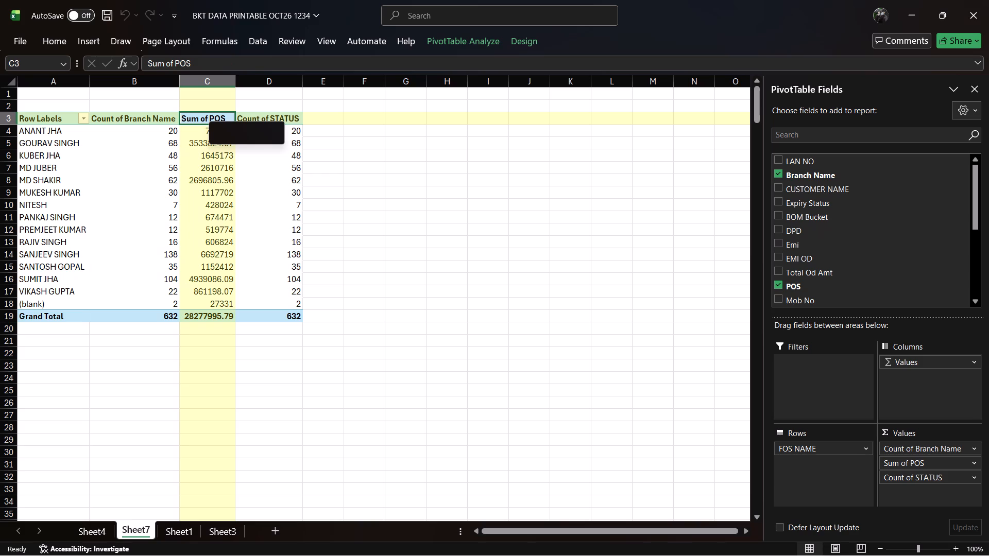
pyautogui.click(294, 121)
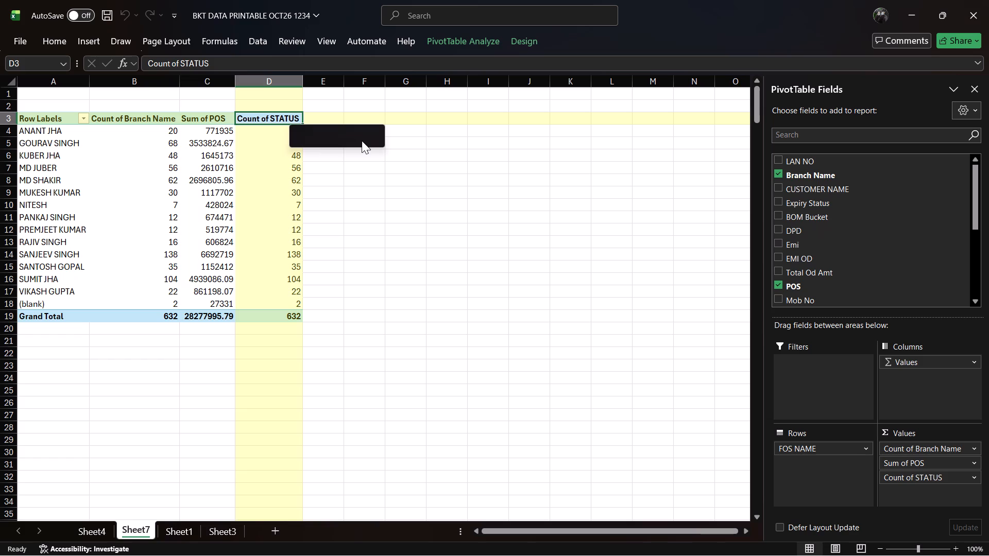
pyautogui.click(978, 299)
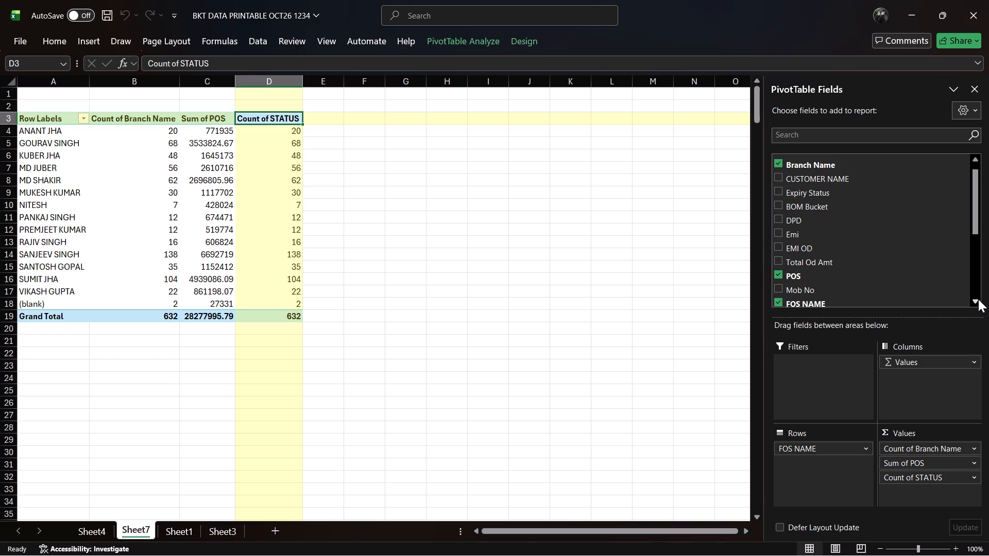
pyautogui.click(978, 299)
pyautogui.click(978, 299)
pyautogui.tripleClick(978, 299)
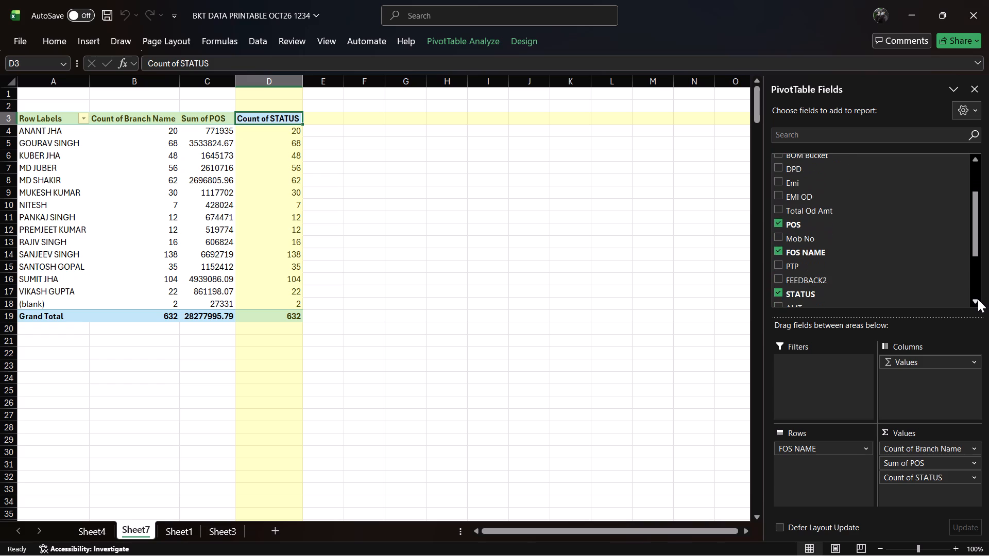
pyautogui.click(978, 299)
pyautogui.click(978, 299)
pyautogui.doubleClick(978, 299)
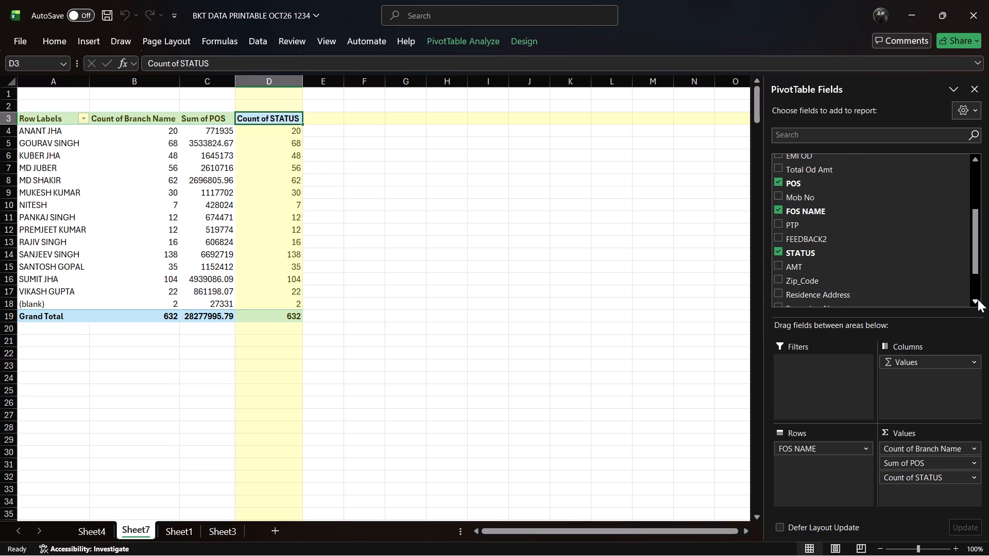
pyautogui.click(779, 250)
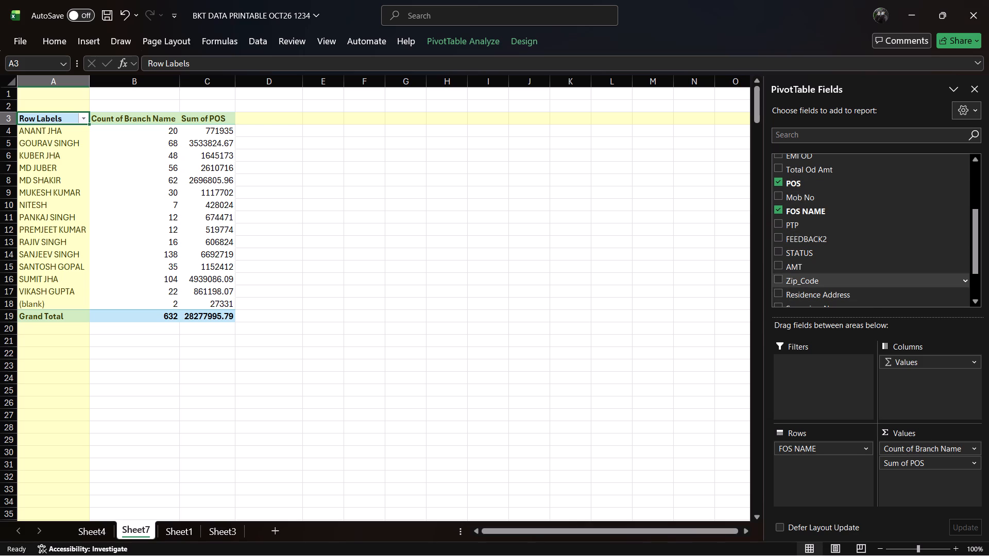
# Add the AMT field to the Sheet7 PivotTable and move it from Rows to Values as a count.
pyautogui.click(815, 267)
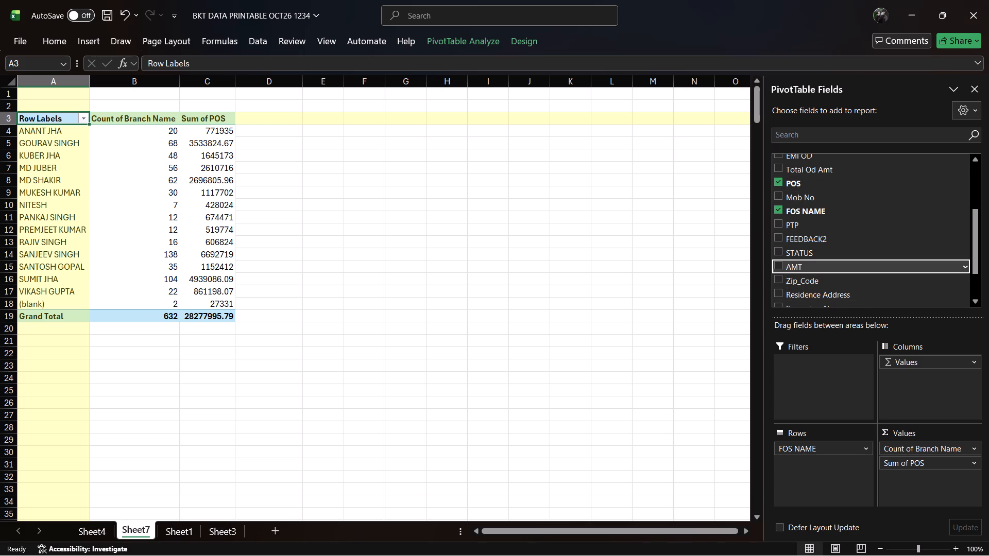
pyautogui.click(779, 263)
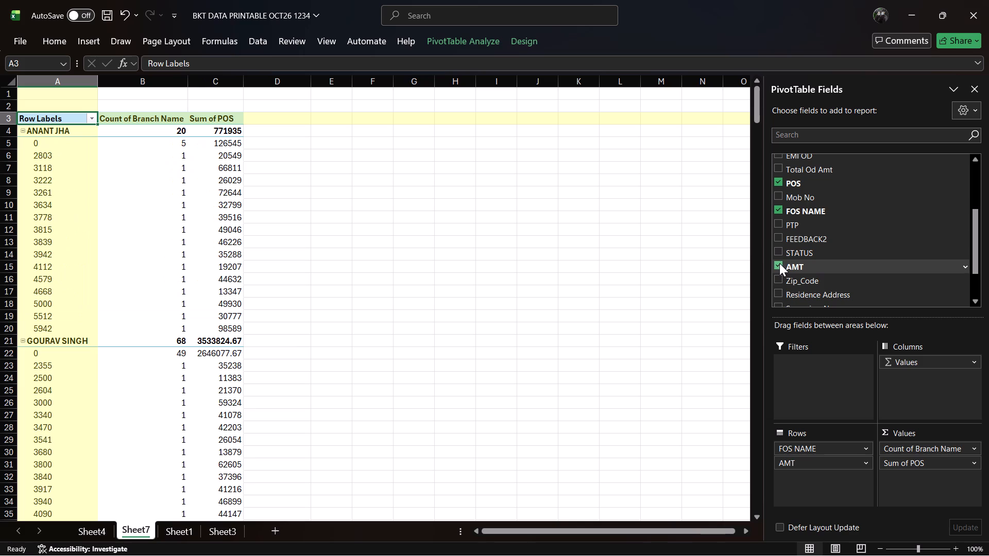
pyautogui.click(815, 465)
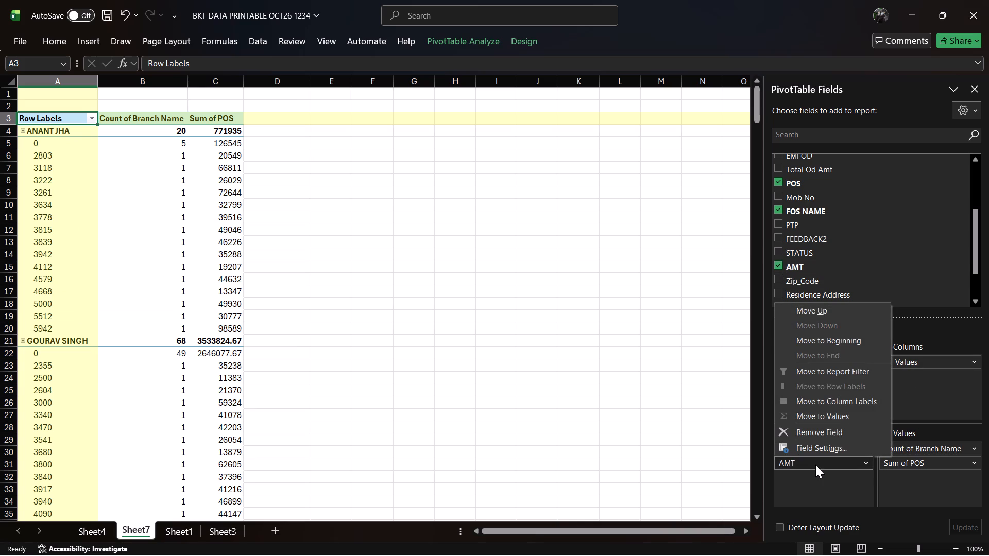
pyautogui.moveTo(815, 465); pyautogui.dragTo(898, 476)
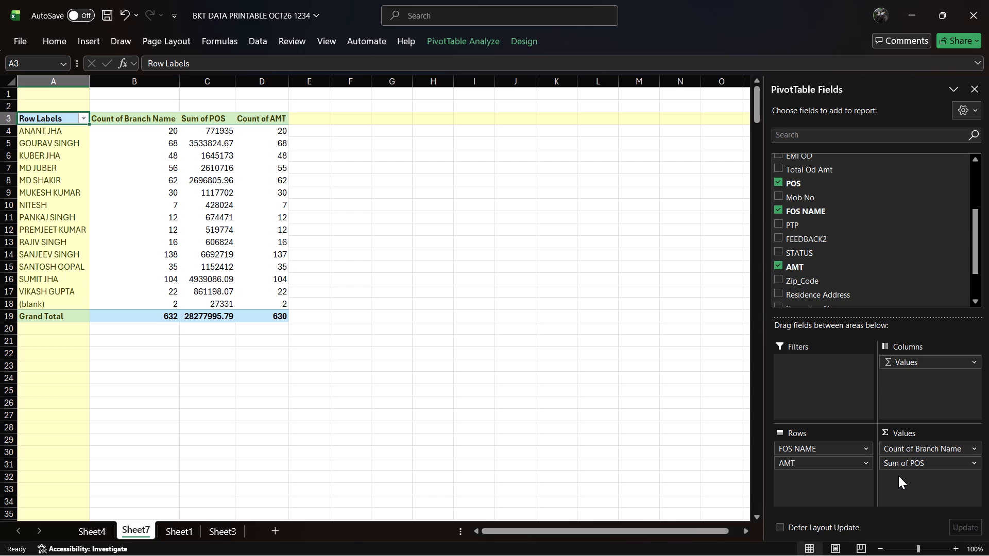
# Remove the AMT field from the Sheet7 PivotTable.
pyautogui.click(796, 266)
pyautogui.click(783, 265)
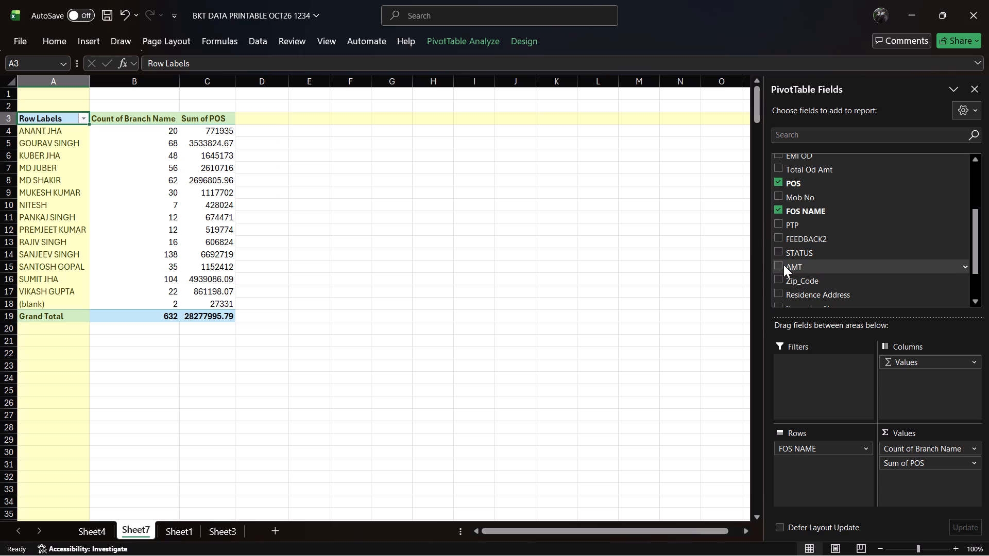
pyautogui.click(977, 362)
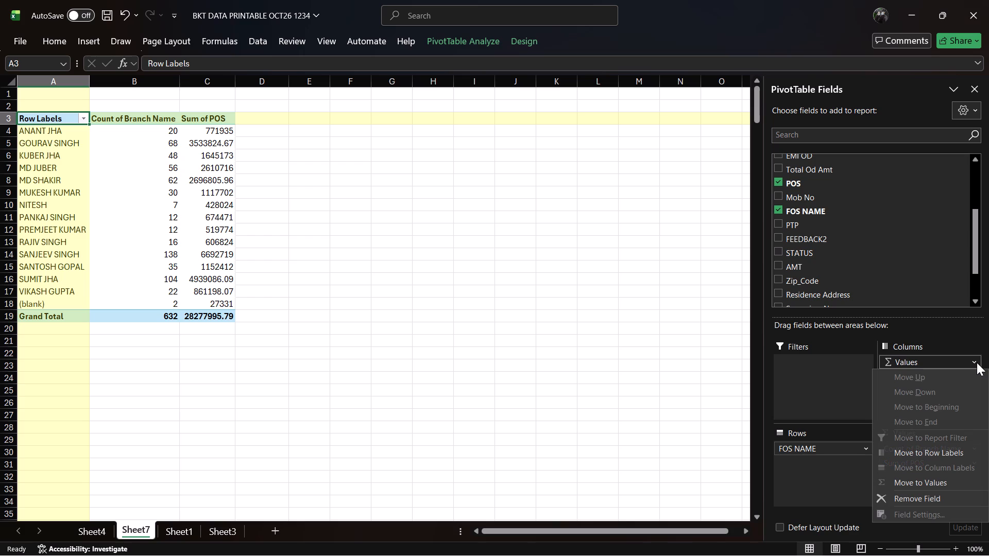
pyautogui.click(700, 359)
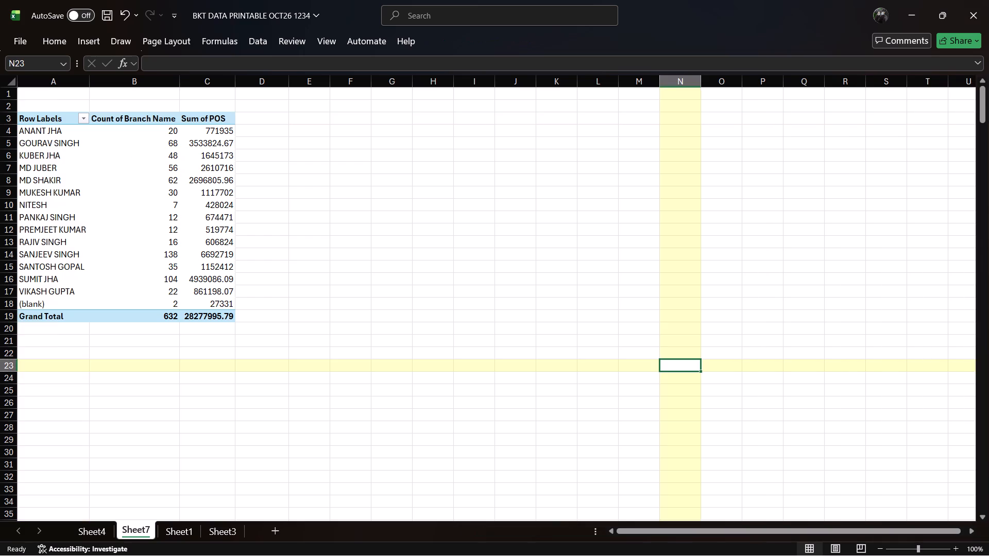
# Examine the Sheet1 column headers from FEEDBACK2 to the last column, back to LAN NO and across to Residence Address.
pyautogui.click(182, 532)
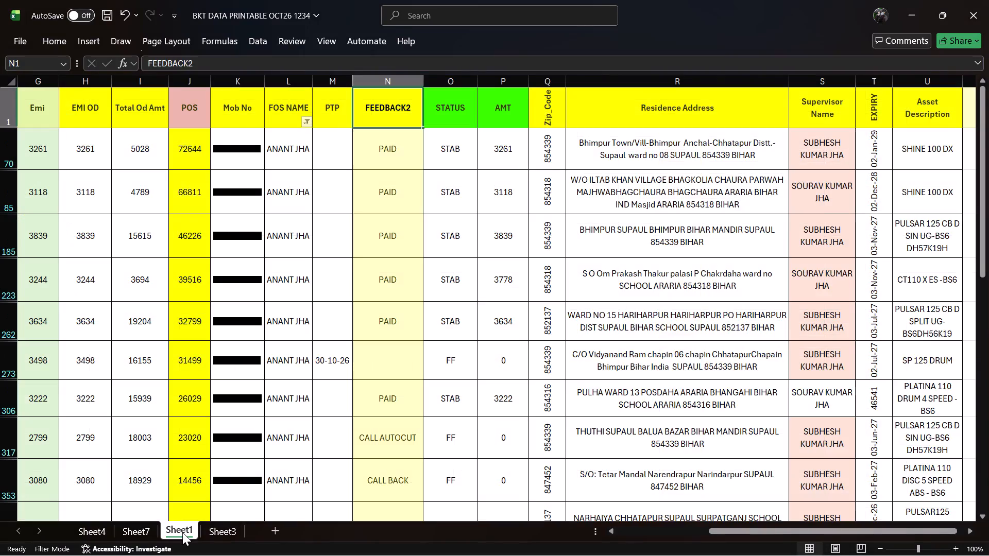
pyautogui.click(420, 127)
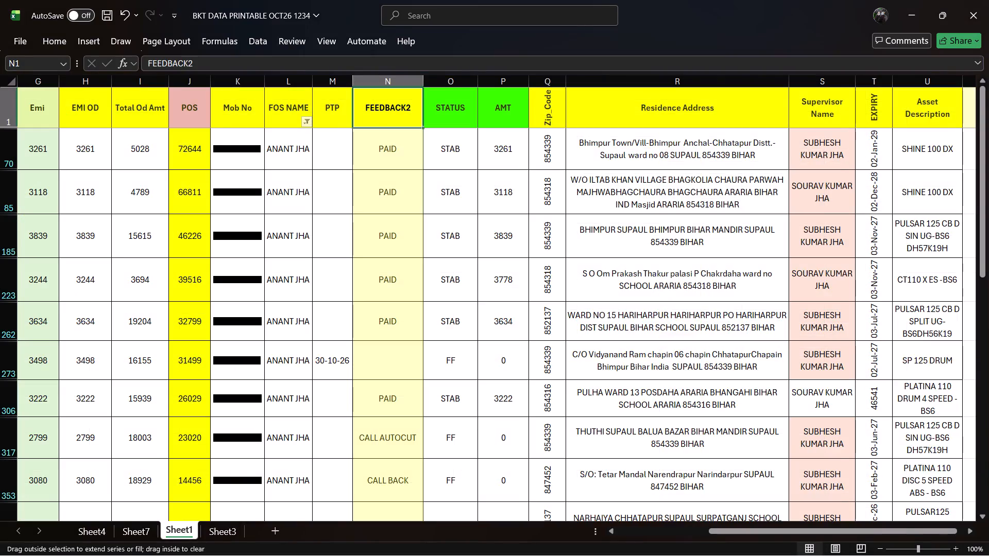
pyautogui.press('Right')
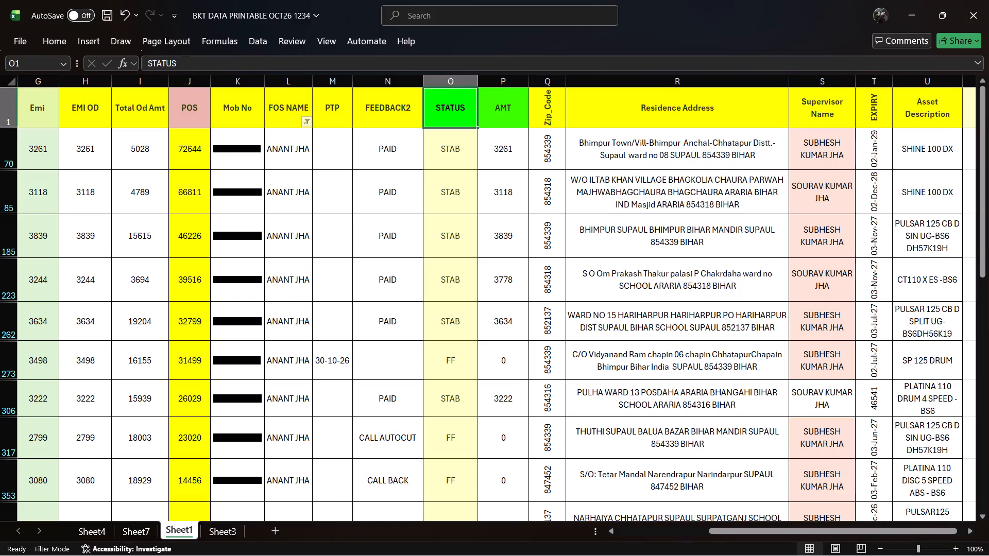
pyautogui.press('Right')
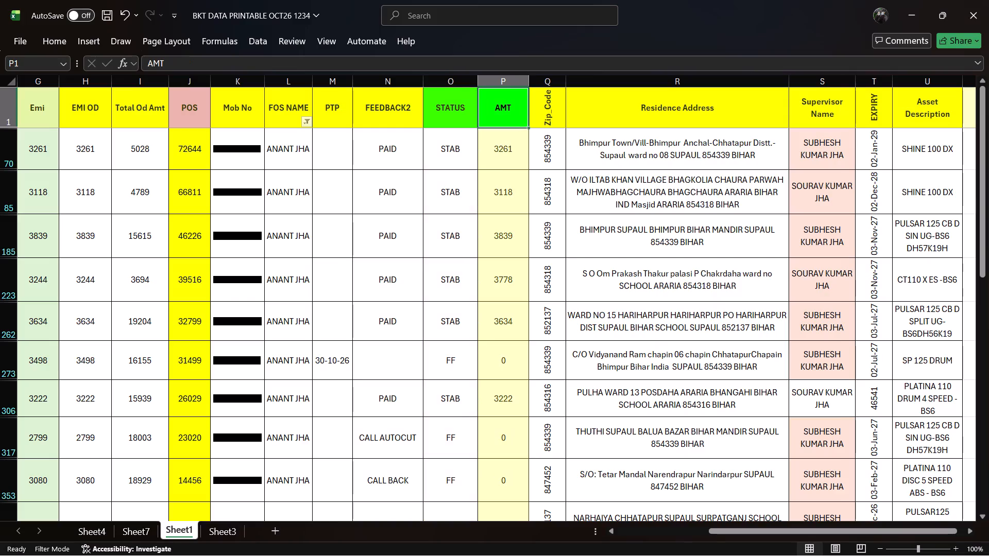
pyautogui.press('Right')
pyautogui.press('Right')
pyautogui.press('Right')
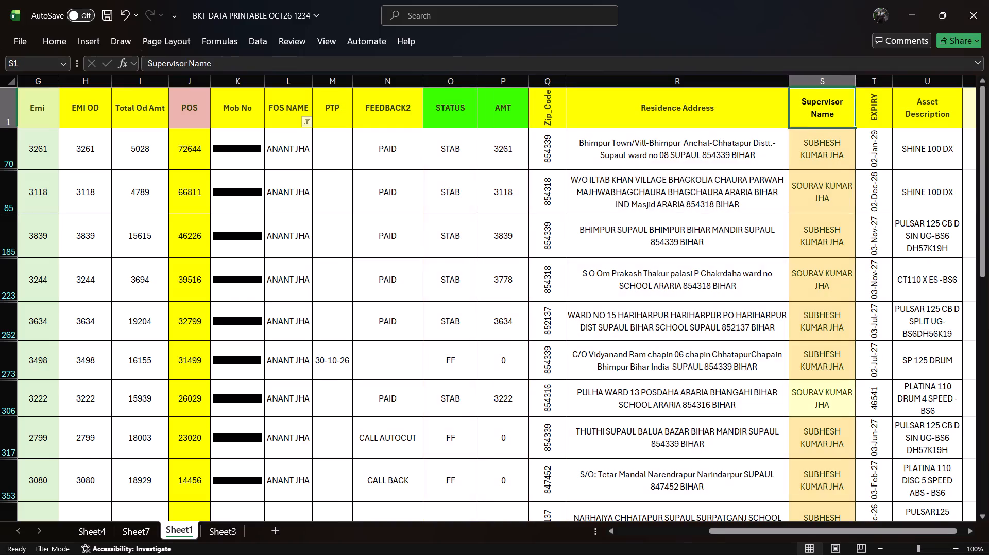
pyautogui.press('Right')
pyautogui.press('Right')
pyautogui.press('Right')
pyautogui.press('Left')
pyautogui.press('Left')
pyautogui.press('Left')
pyautogui.press('Left')
pyautogui.press('Left')
pyautogui.press('Left')
pyautogui.press('Left')
pyautogui.press('Left')
pyautogui.press('Left')
pyautogui.press('Left')
pyautogui.press('Left')
pyautogui.press('Left')
pyautogui.press('Left')
pyautogui.press('Left')
pyautogui.press('Left')
pyautogui.press('Left')
pyautogui.press('Left')
pyautogui.press('Left')
pyautogui.press('Left')
pyautogui.press('Left')
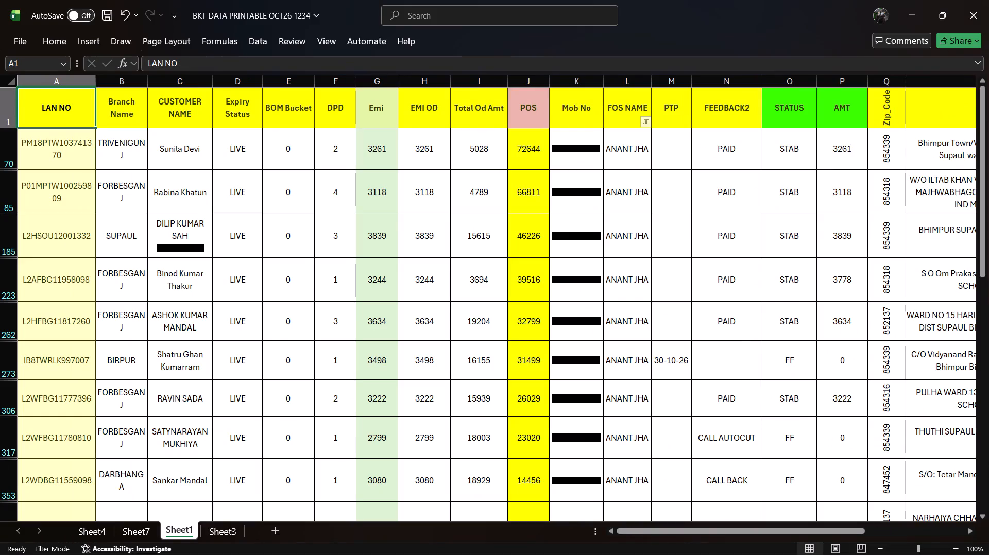
pyautogui.press('Right')
pyautogui.press('Right')
pyautogui.press('Right')
pyautogui.press('Right')
pyautogui.press('Right')
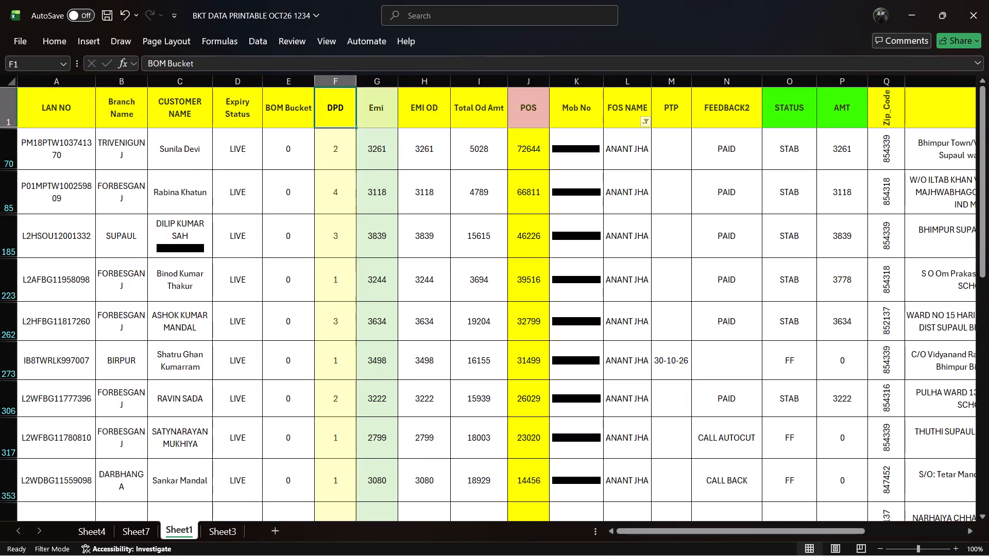
pyautogui.press('Right')
pyautogui.press('Right')
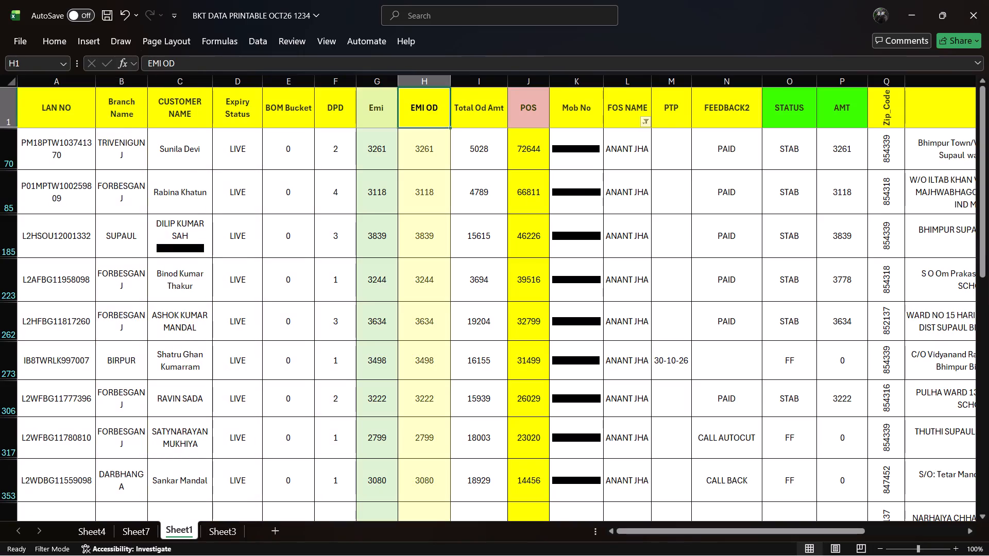
pyautogui.press('Right')
pyautogui.press('Right')
pyautogui.press('Right')
pyautogui.press('Right')
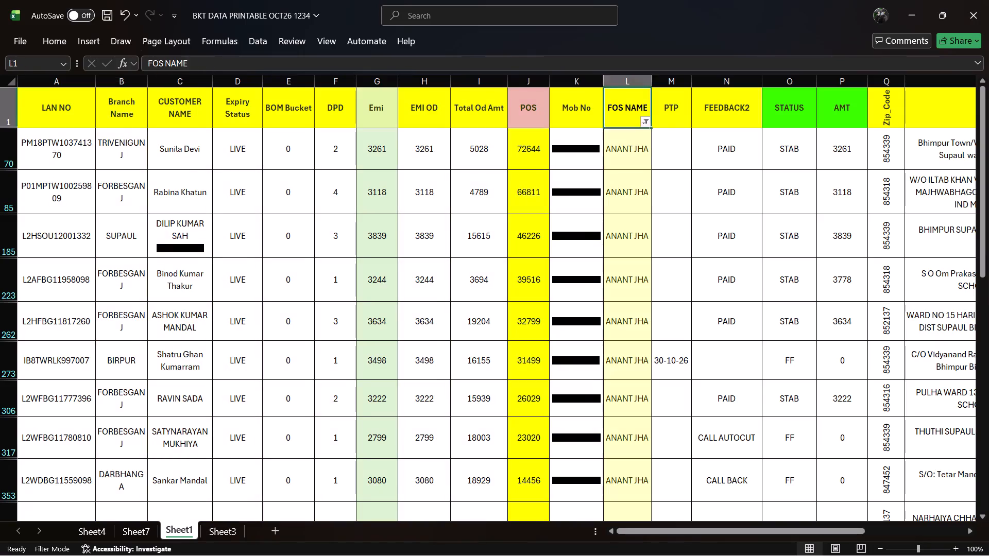
pyautogui.press('Right')
pyautogui.press('Right')
pyautogui.press('Right')
pyautogui.press('Right')
pyautogui.press('Right')
pyautogui.press('Right')
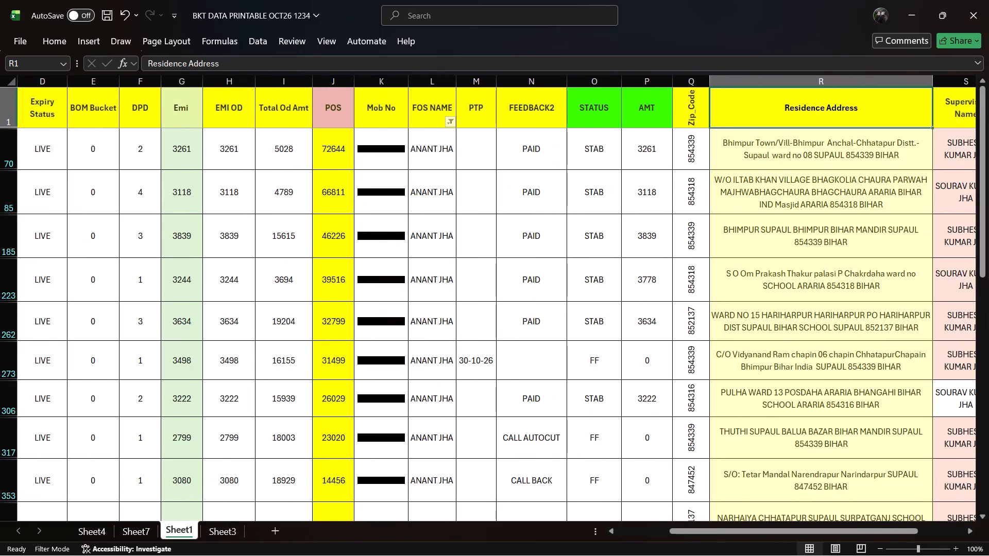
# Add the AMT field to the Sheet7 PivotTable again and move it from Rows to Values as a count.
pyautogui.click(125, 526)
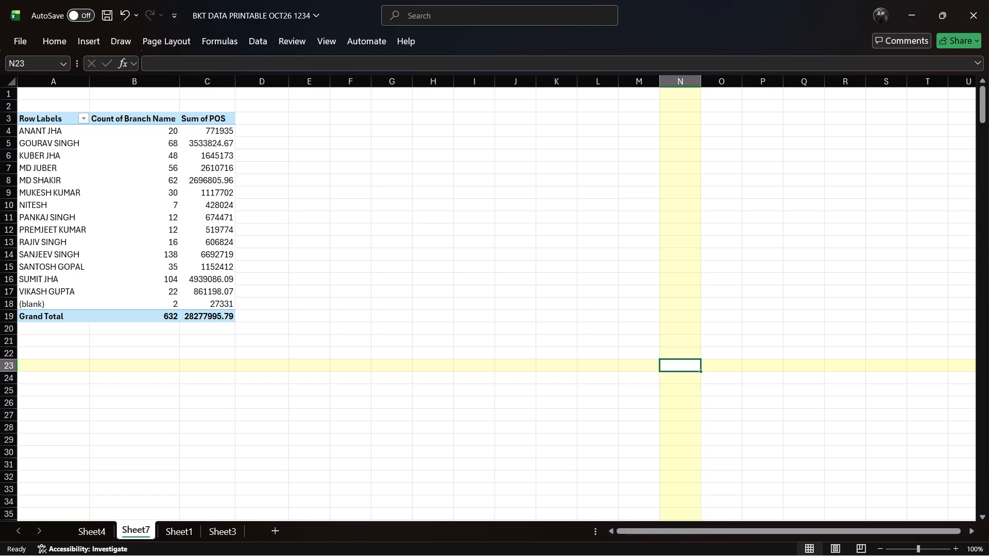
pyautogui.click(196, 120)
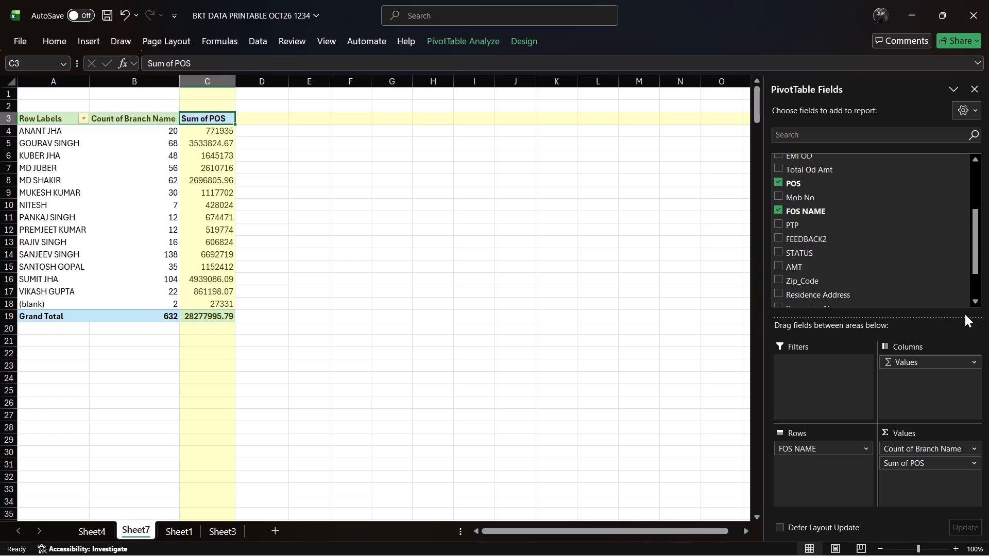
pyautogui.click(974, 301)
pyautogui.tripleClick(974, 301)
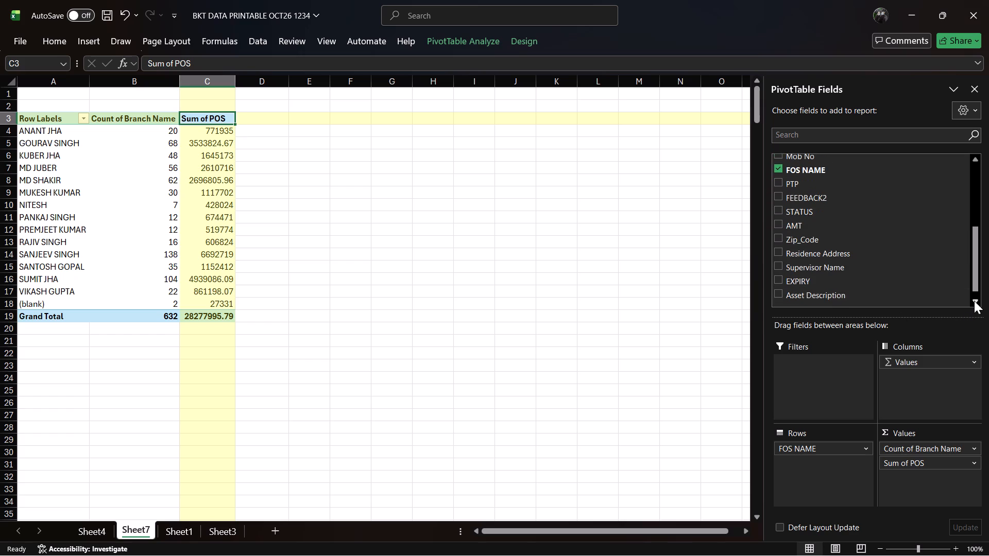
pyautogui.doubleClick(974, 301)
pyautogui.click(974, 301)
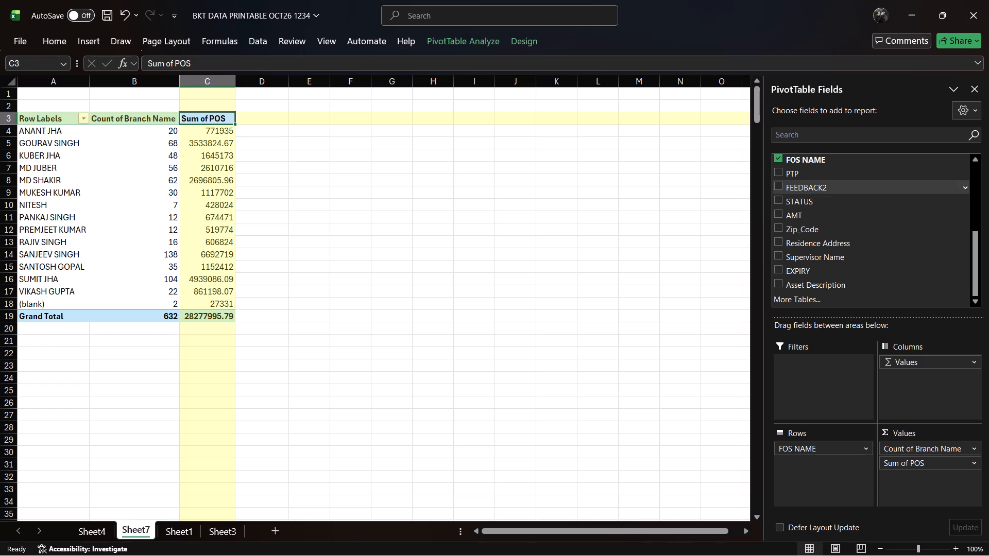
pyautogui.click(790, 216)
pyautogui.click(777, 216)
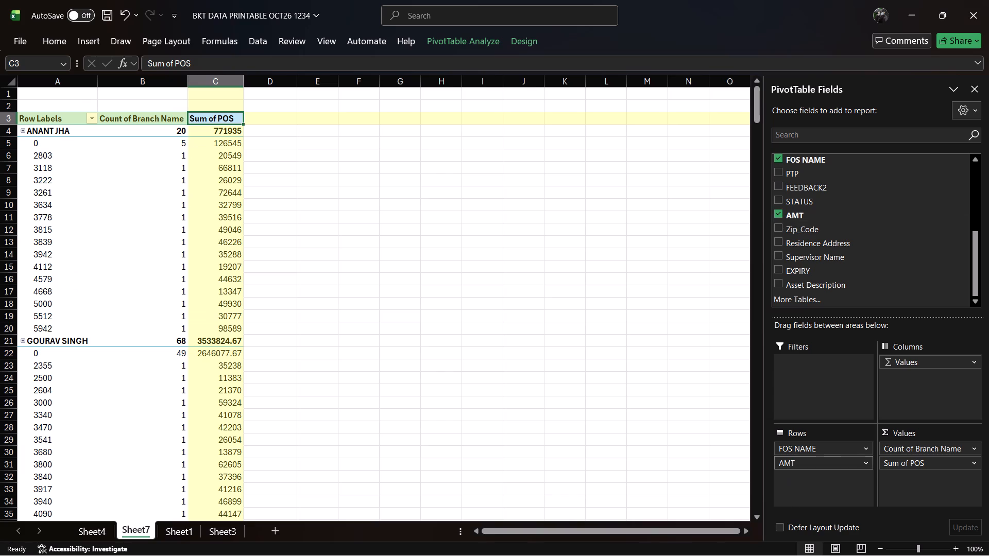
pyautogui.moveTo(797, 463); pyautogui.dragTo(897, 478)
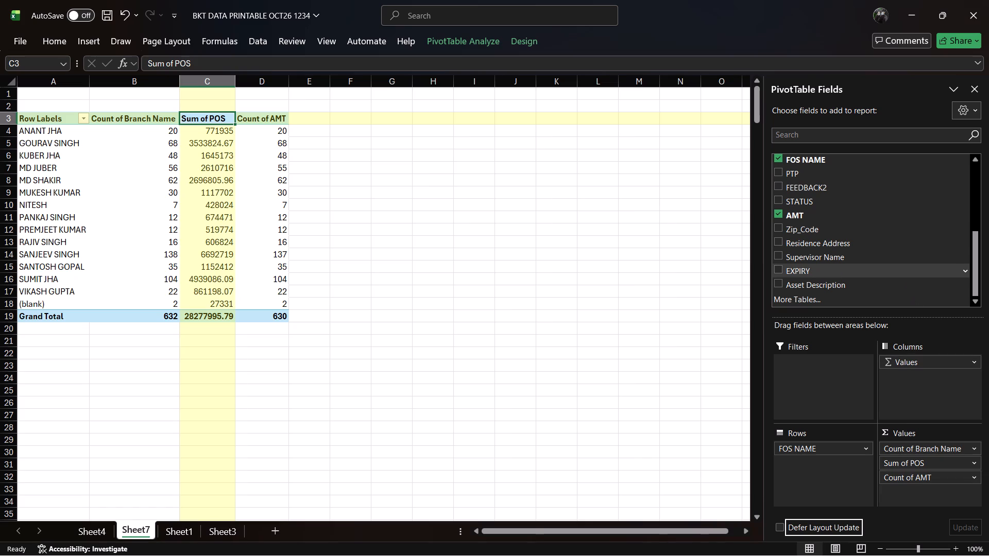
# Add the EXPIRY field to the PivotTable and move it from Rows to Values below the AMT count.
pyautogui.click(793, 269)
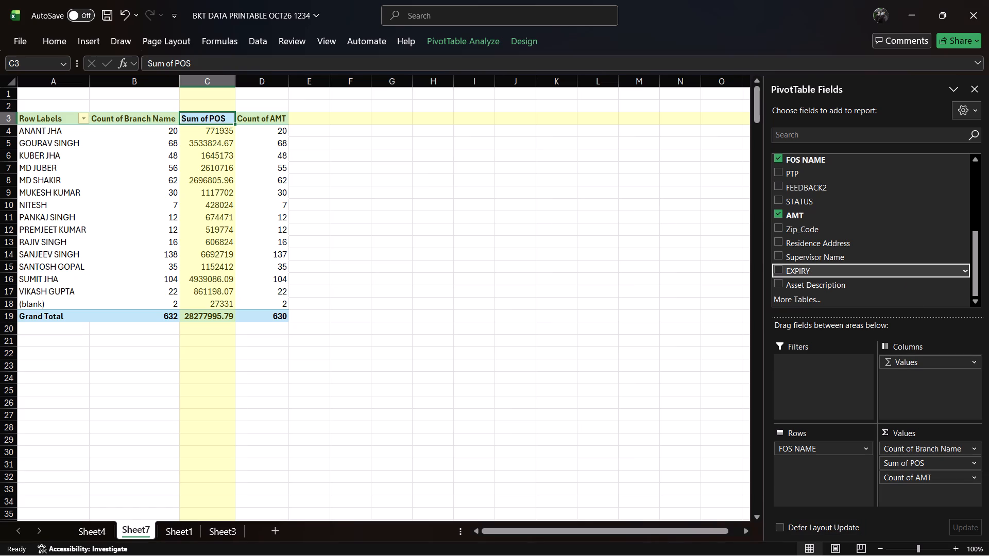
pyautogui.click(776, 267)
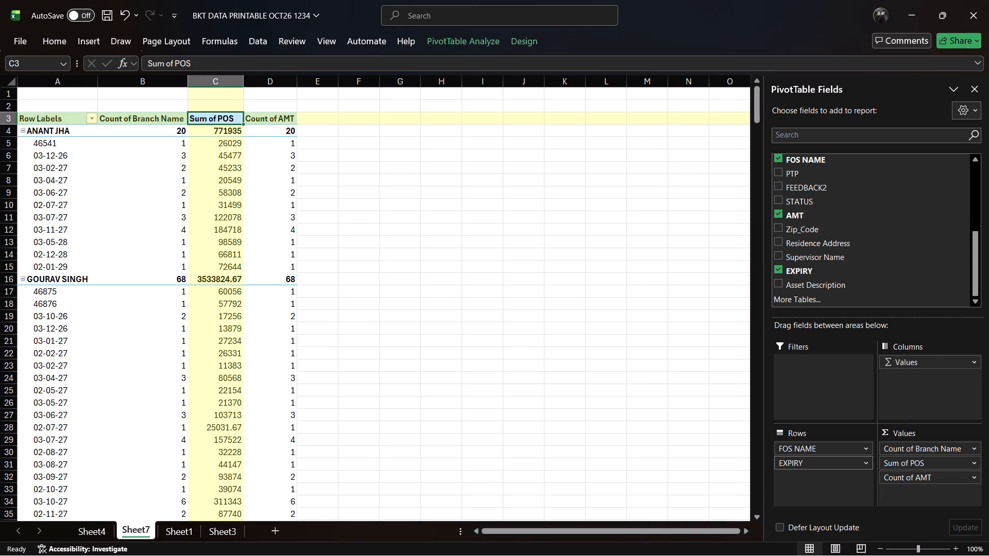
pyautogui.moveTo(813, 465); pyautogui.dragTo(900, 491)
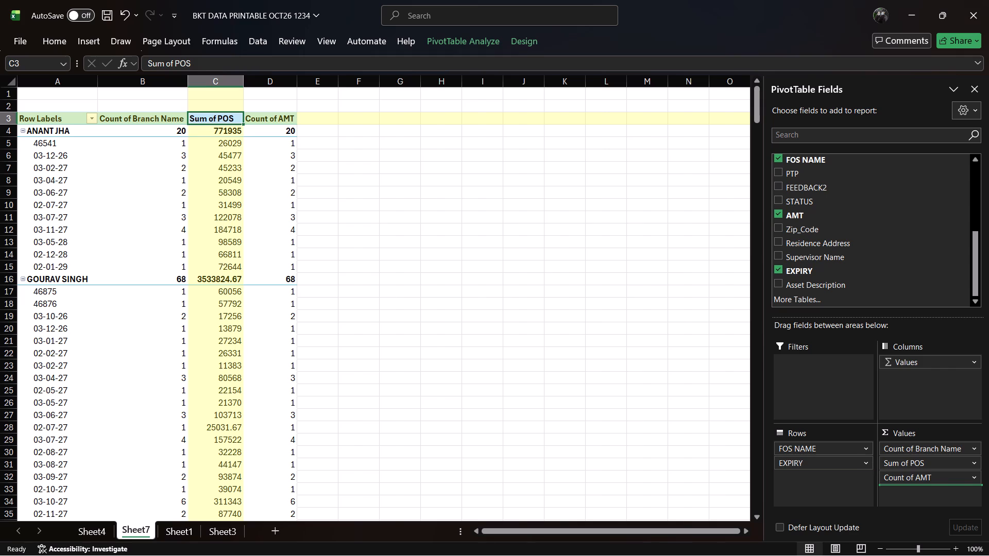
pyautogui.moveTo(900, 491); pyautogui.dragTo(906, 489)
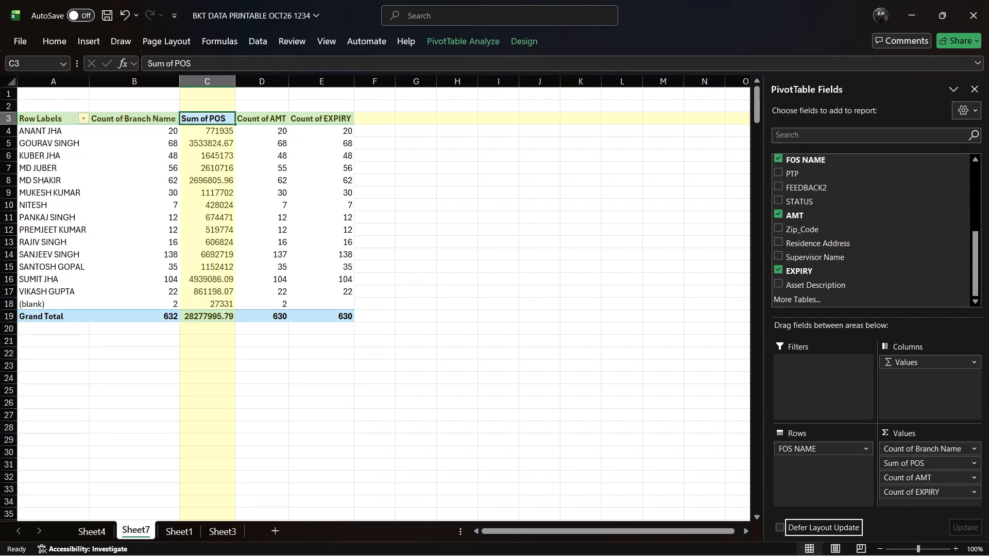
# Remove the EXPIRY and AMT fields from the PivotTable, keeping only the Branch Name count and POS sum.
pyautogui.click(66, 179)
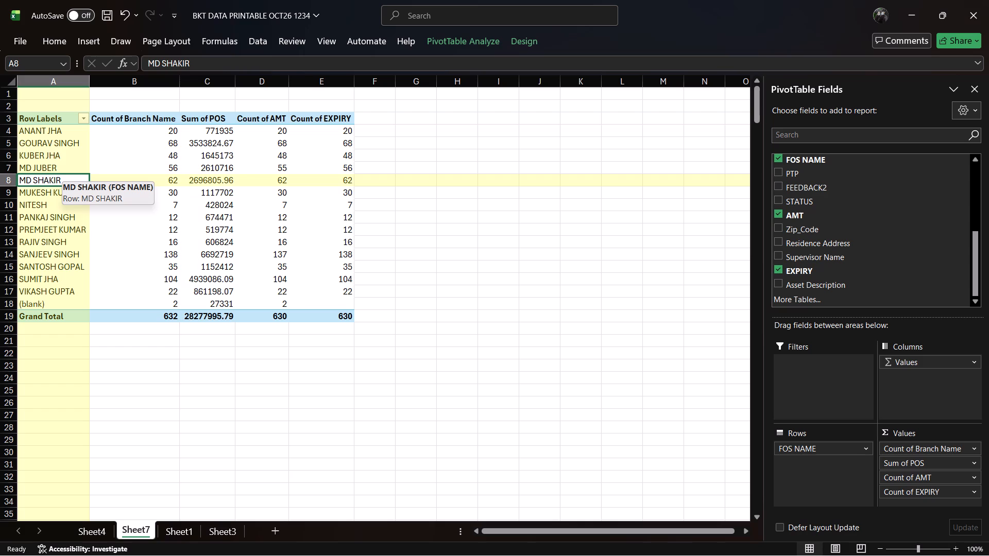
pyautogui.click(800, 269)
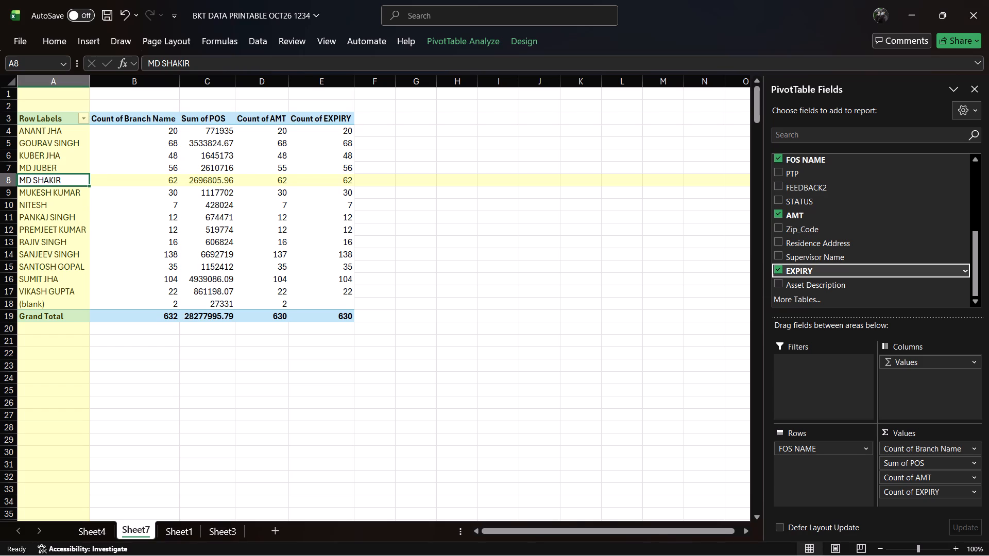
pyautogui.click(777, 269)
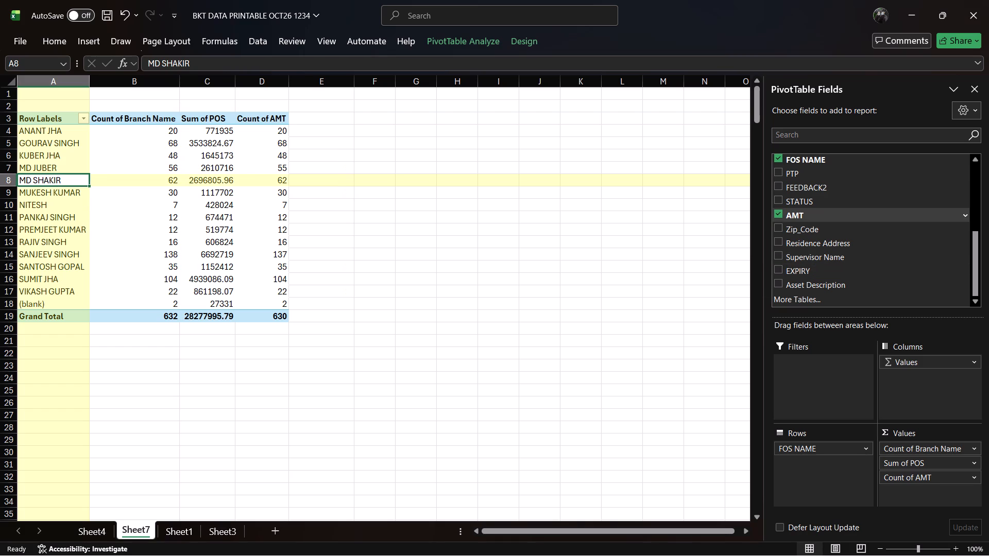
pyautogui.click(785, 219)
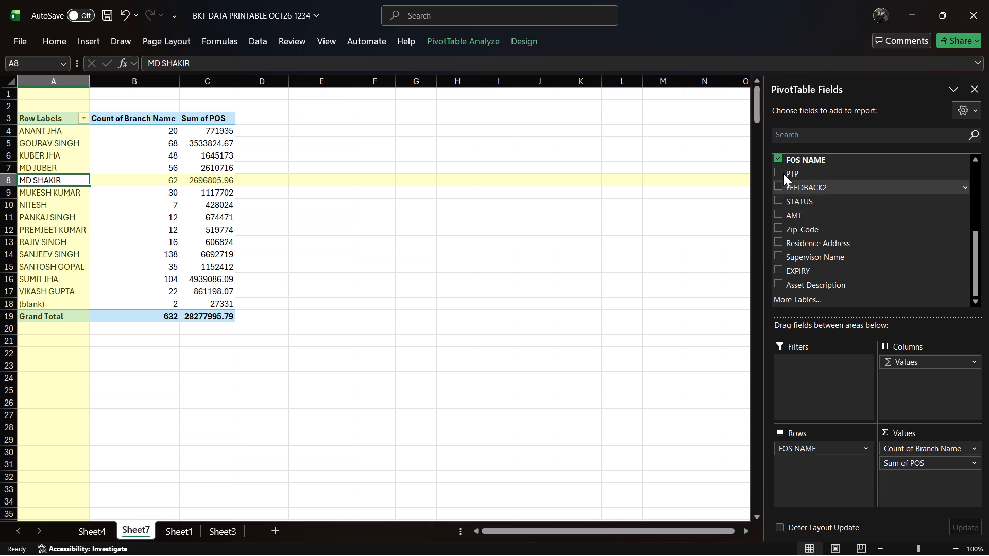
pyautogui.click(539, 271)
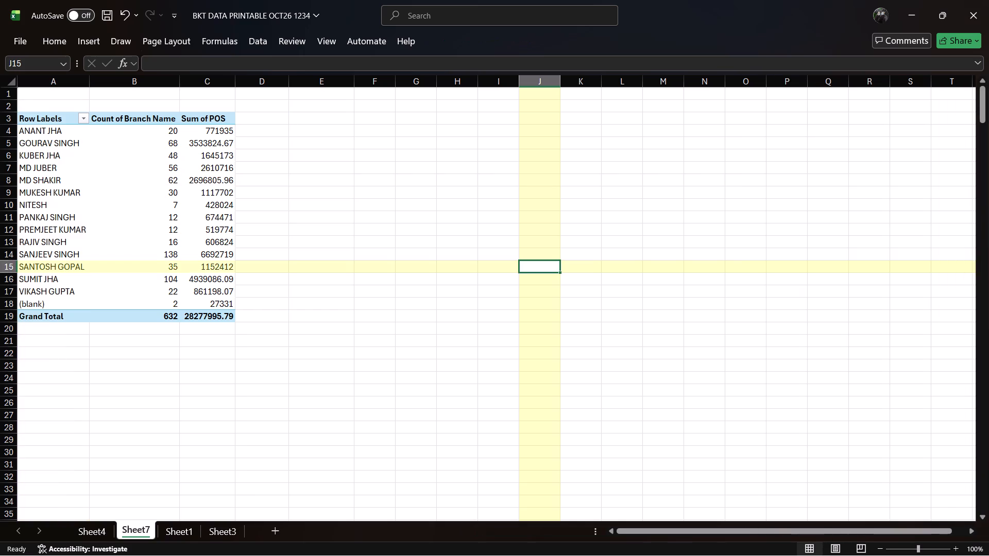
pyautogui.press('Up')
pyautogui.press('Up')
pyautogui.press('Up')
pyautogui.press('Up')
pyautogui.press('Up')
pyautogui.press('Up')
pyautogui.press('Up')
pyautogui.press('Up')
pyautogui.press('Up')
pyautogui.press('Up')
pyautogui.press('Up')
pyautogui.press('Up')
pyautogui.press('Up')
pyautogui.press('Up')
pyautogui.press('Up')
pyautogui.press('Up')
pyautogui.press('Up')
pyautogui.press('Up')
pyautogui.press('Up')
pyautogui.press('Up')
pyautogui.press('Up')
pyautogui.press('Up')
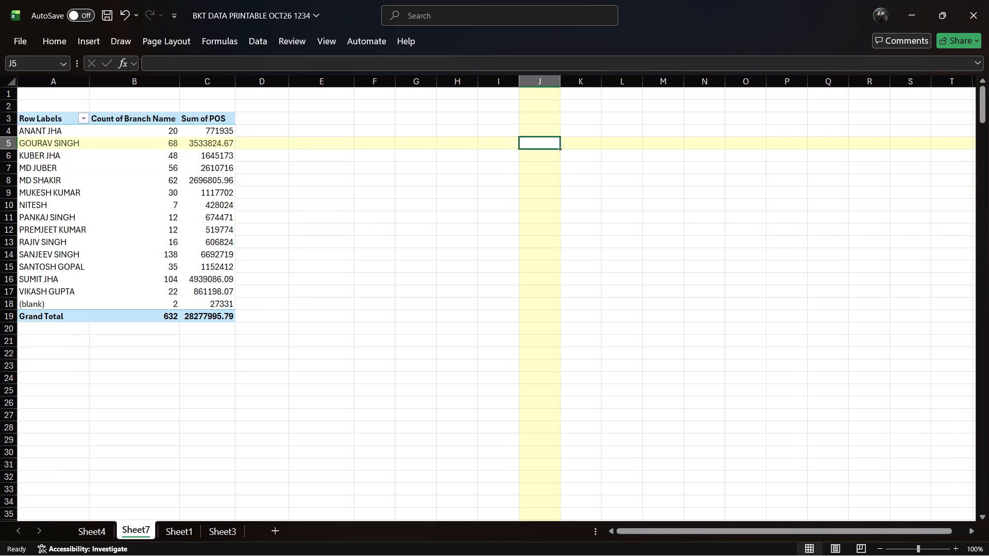
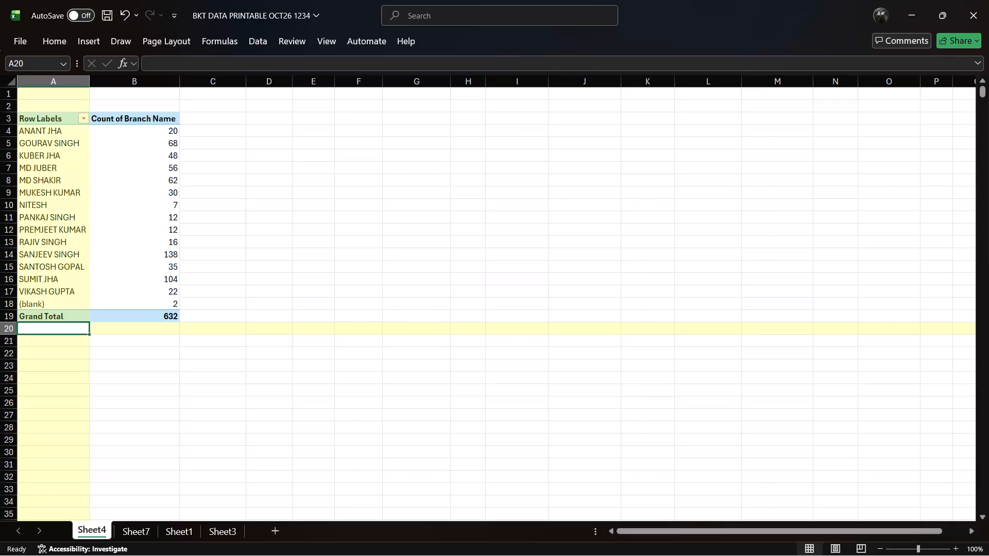
# Go from Sheet4 past Sheet7 to the Sheet1 data sheet.
pyautogui.hotkey('ctrl', 'pagedown')
pyautogui.hotkey('ctrl', 'pagedown')
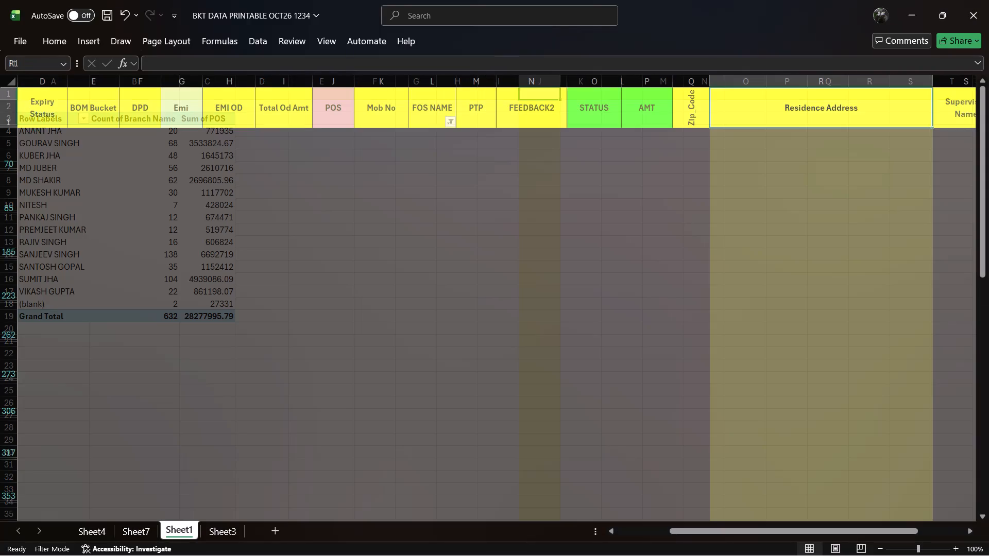